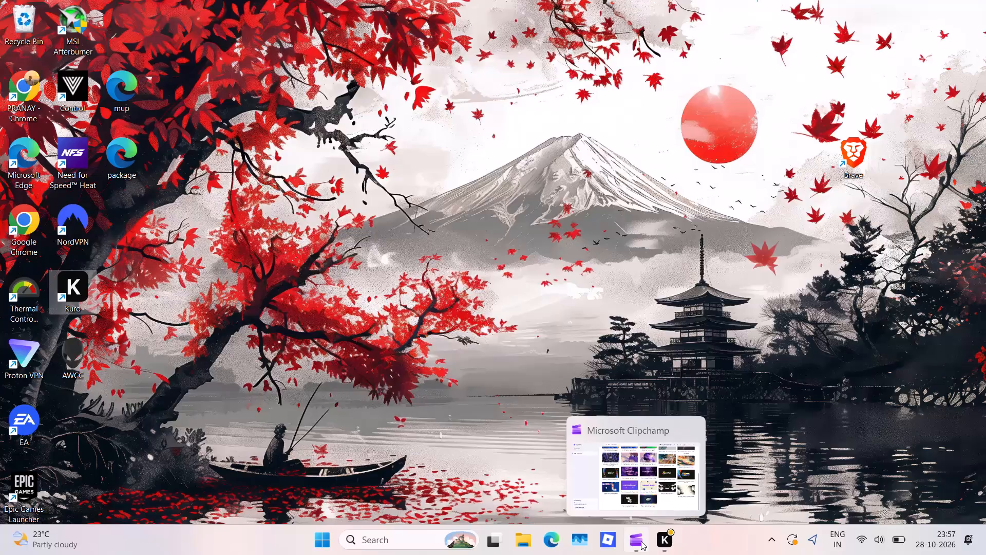
# Leave the YouTube templates for the Clipchamp home page and create a new video from scratch.
pyautogui.scroll(4, 632, 337)
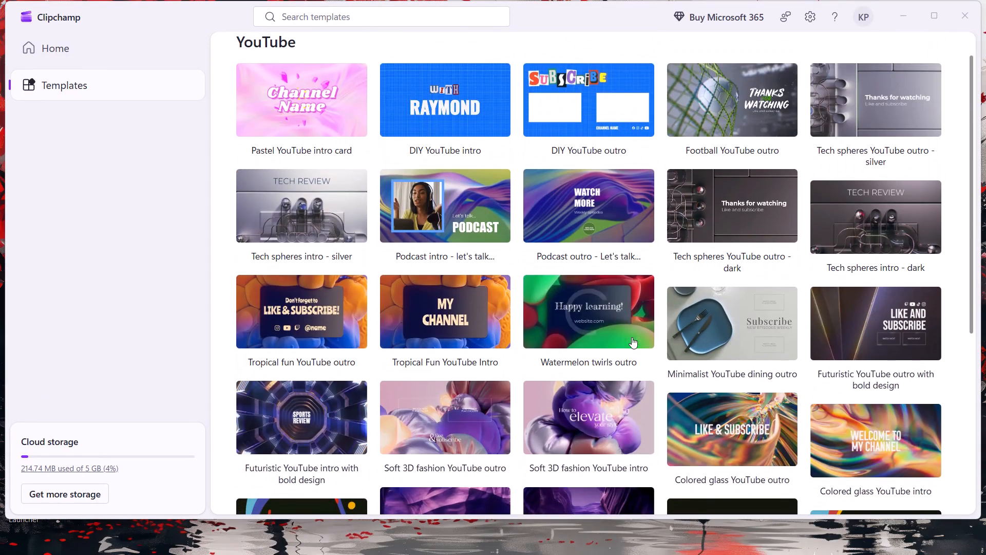
pyautogui.click(143, 49)
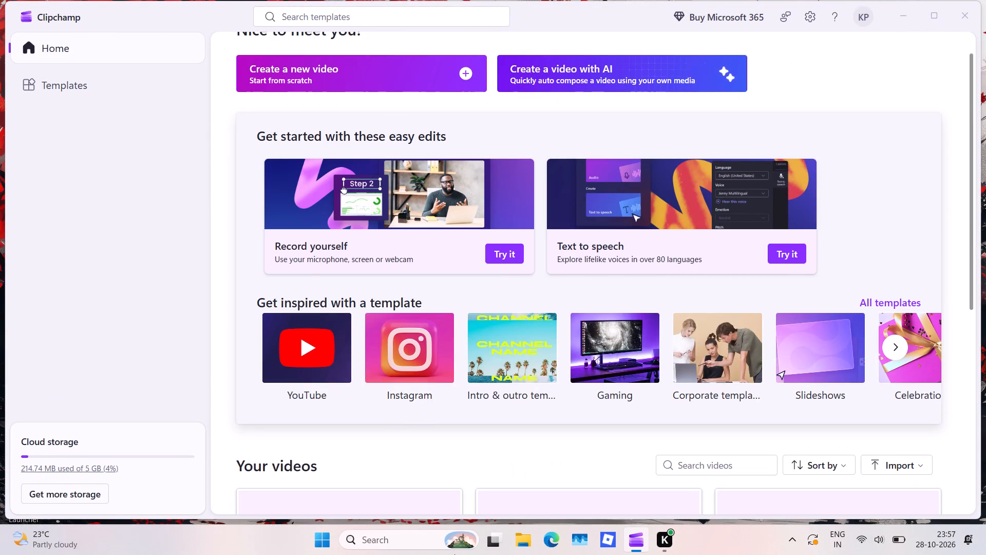
pyautogui.scroll(4, 332, 362)
pyautogui.scroll(-5, 332, 362)
pyautogui.click(332, 362)
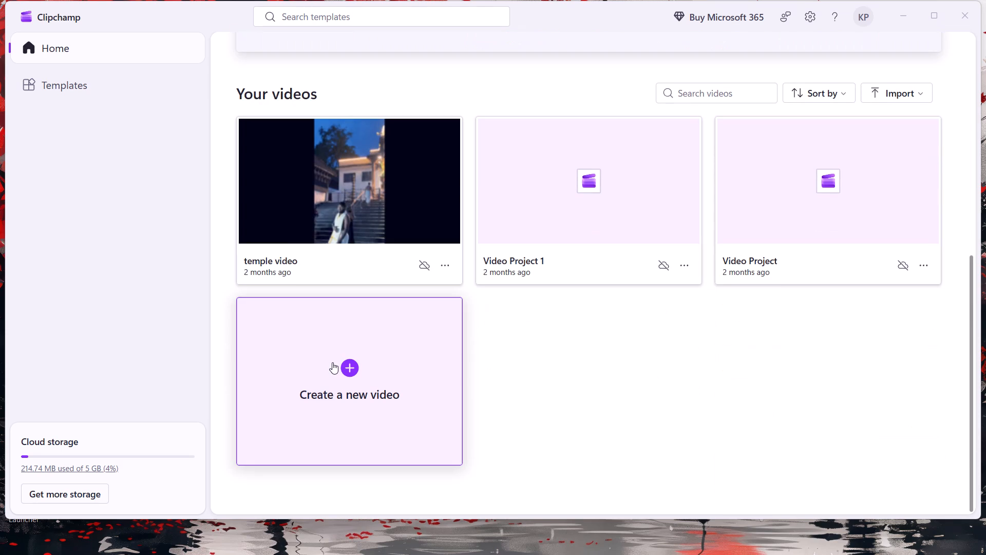
pyautogui.click(348, 365)
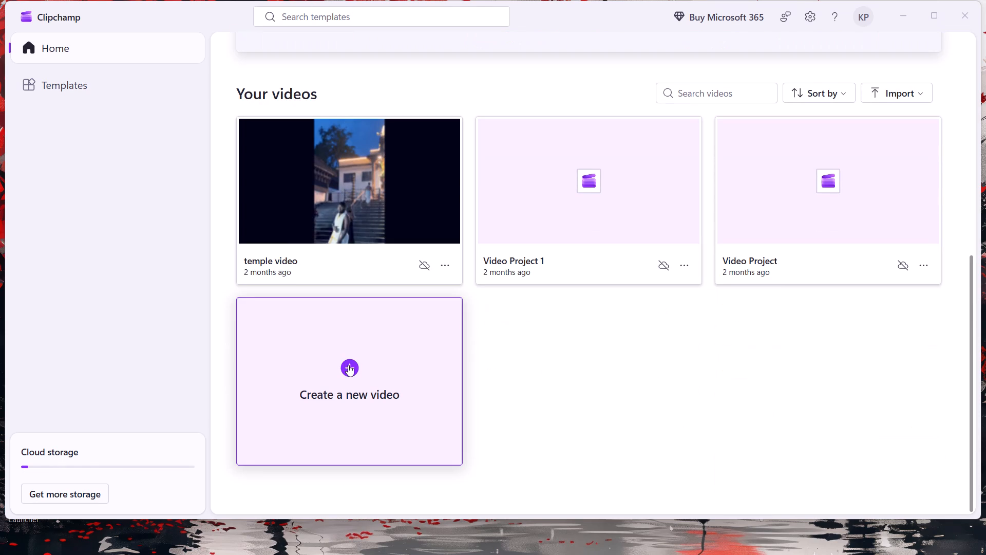
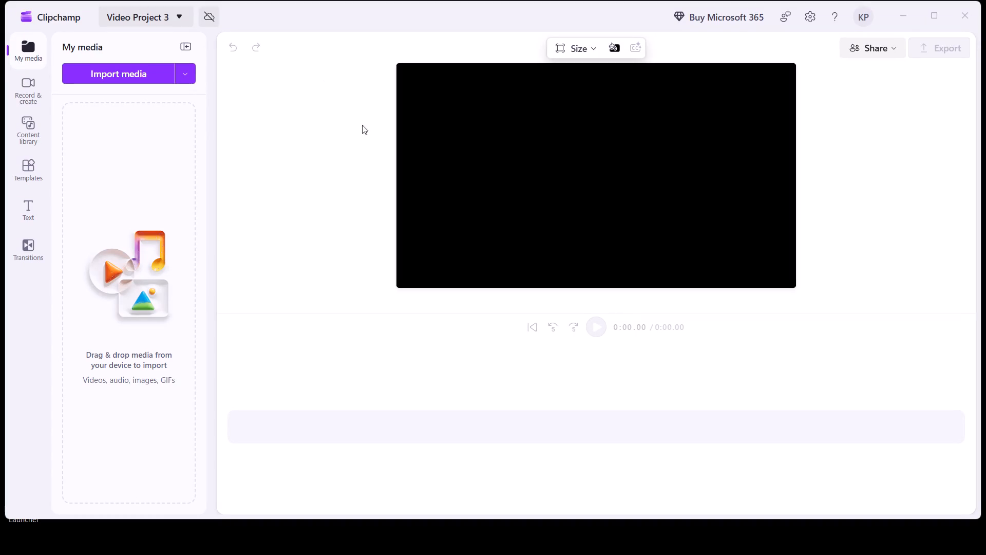
# Import the "Ange Na Gatram ft.Modi ji" video from the Downloads folder into the project media.
pyautogui.scroll(5, 388, 206)
pyautogui.click(137, 82)
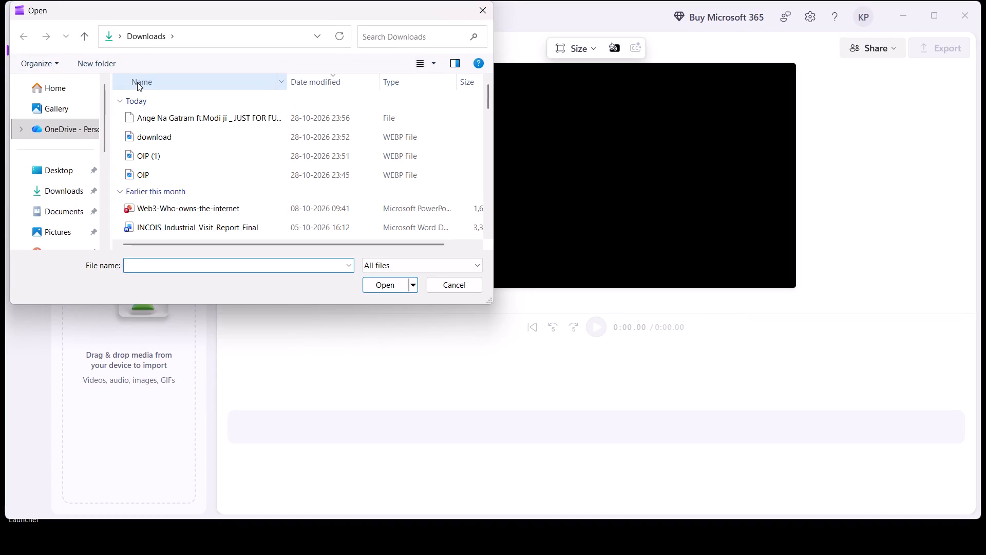
pyautogui.click(176, 119)
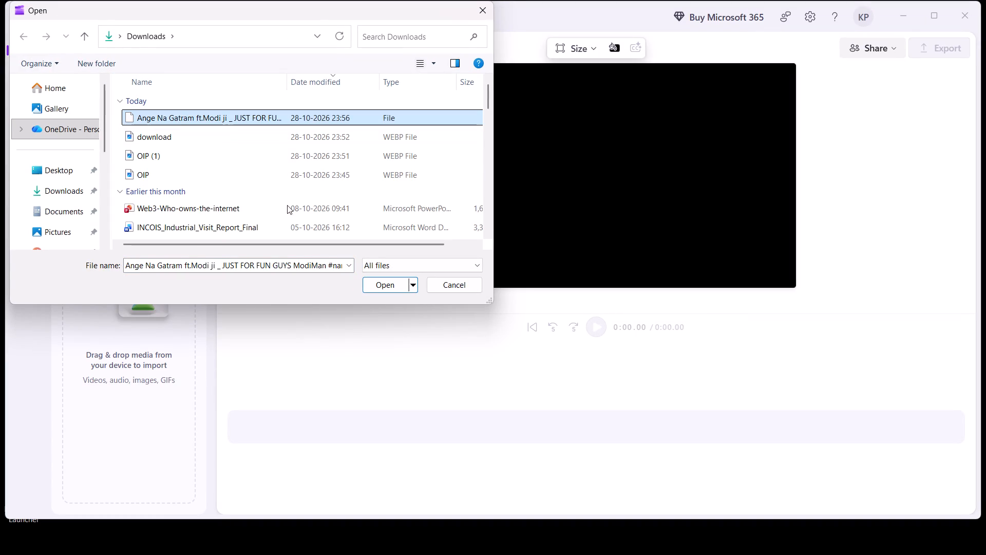
pyautogui.click(371, 285)
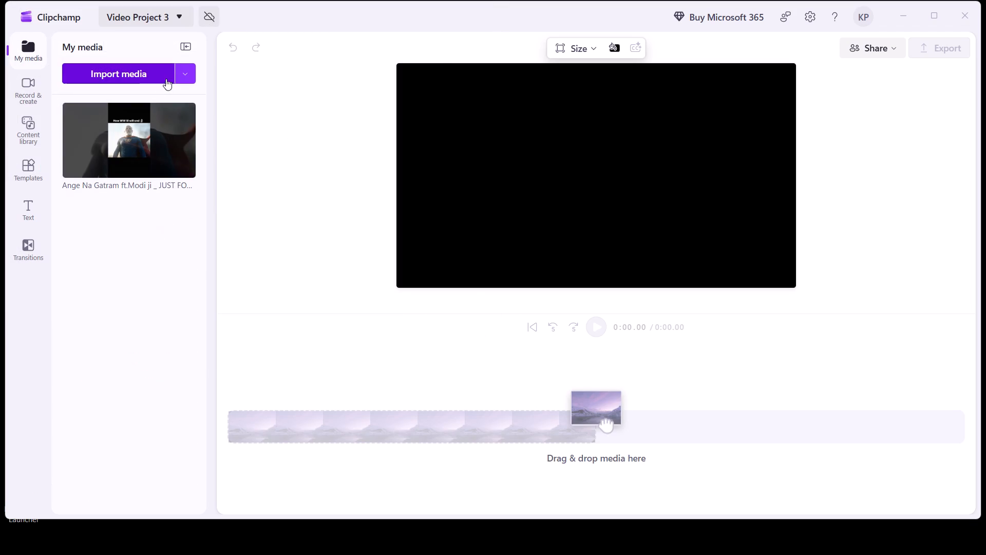
# Import the WEBP images download, OIP (1) and OIP from the Downloads folder into the project media, one at a time.
pyautogui.click(185, 77)
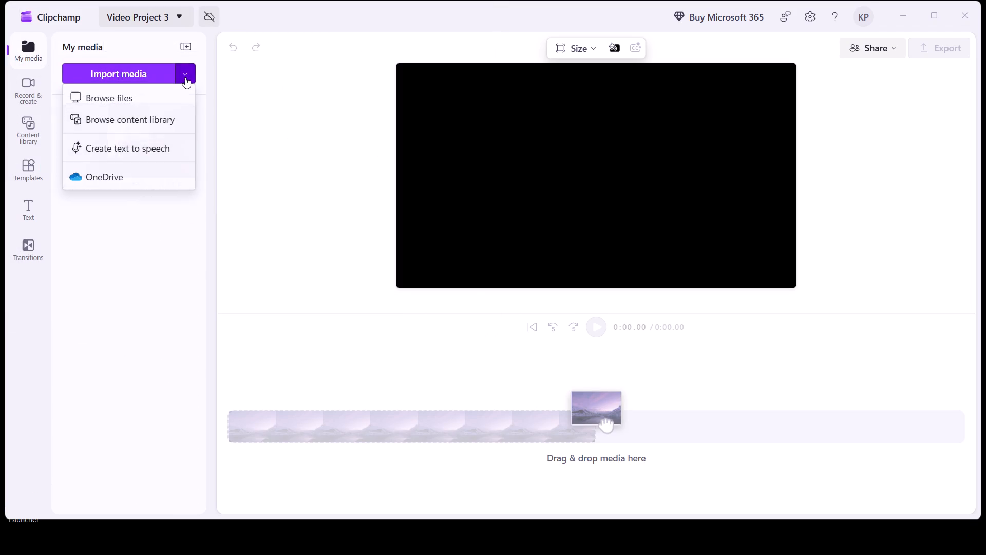
pyautogui.click(144, 77)
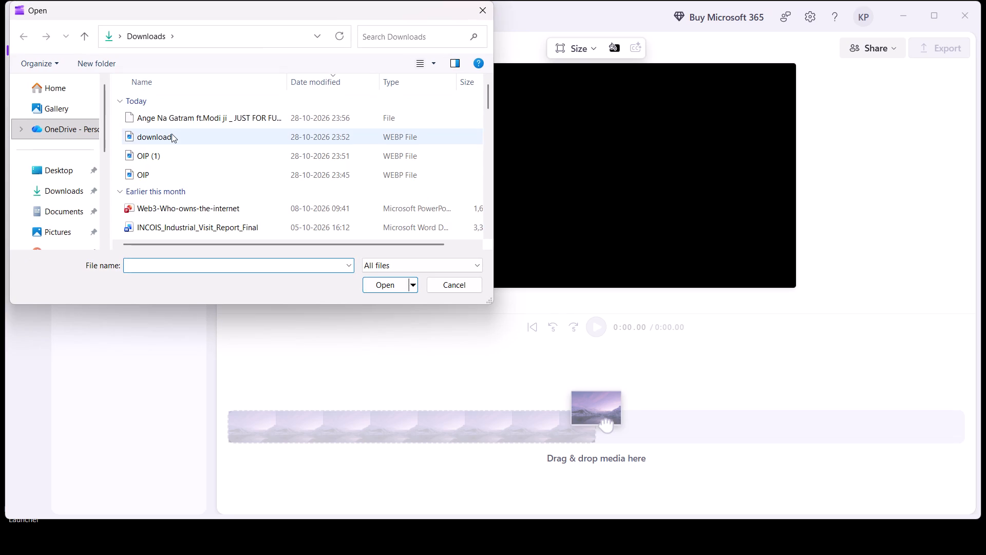
pyautogui.click(173, 140)
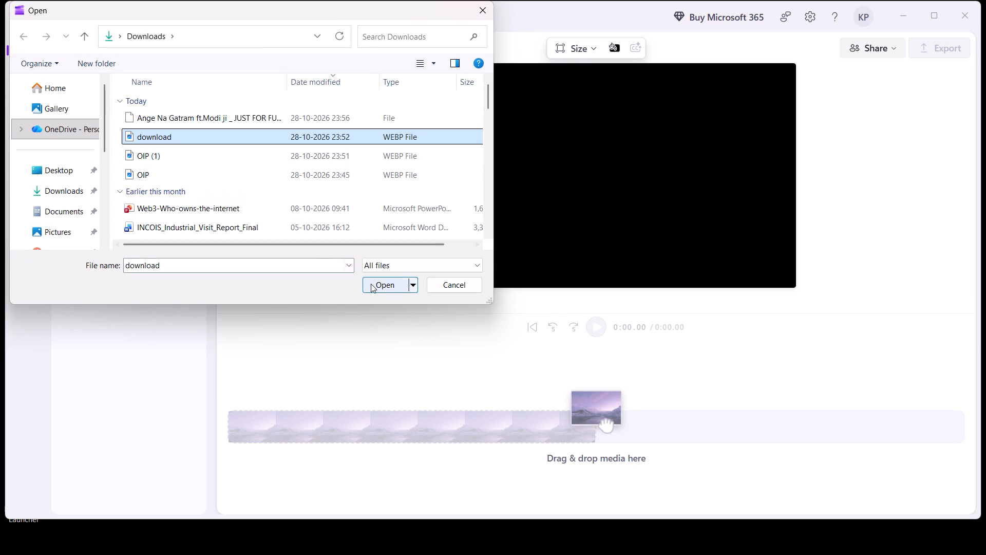
pyautogui.click(371, 284)
pyautogui.click(135, 76)
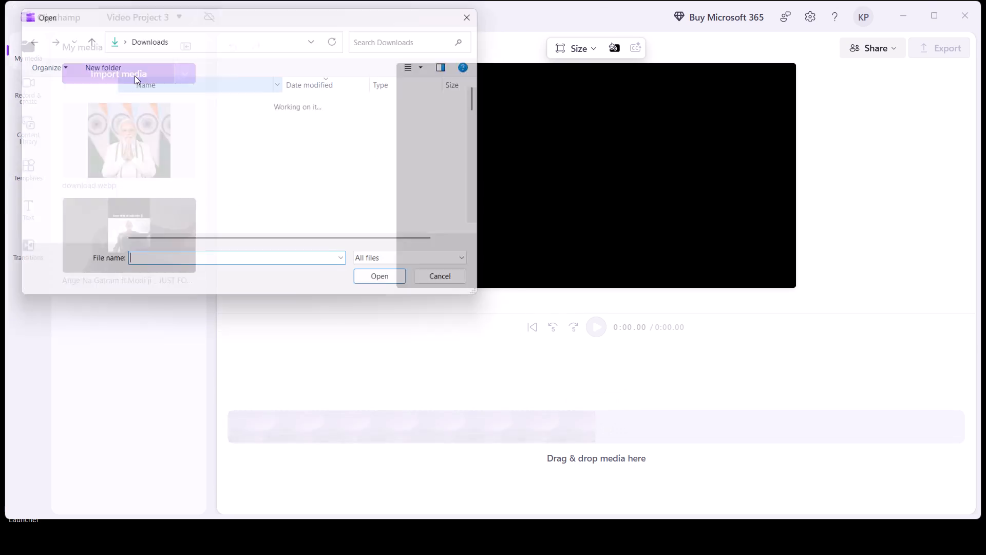
pyautogui.click(213, 149)
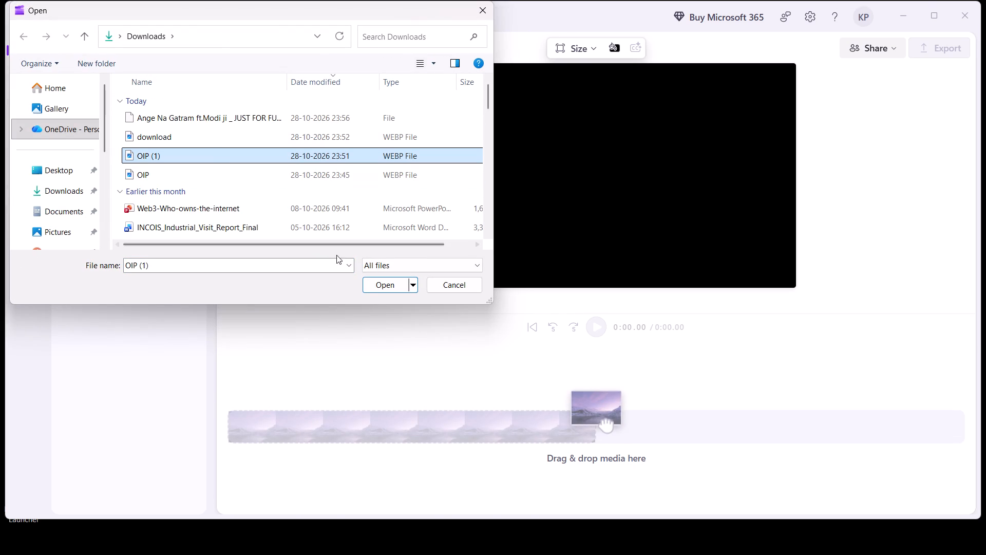
pyautogui.click(377, 283)
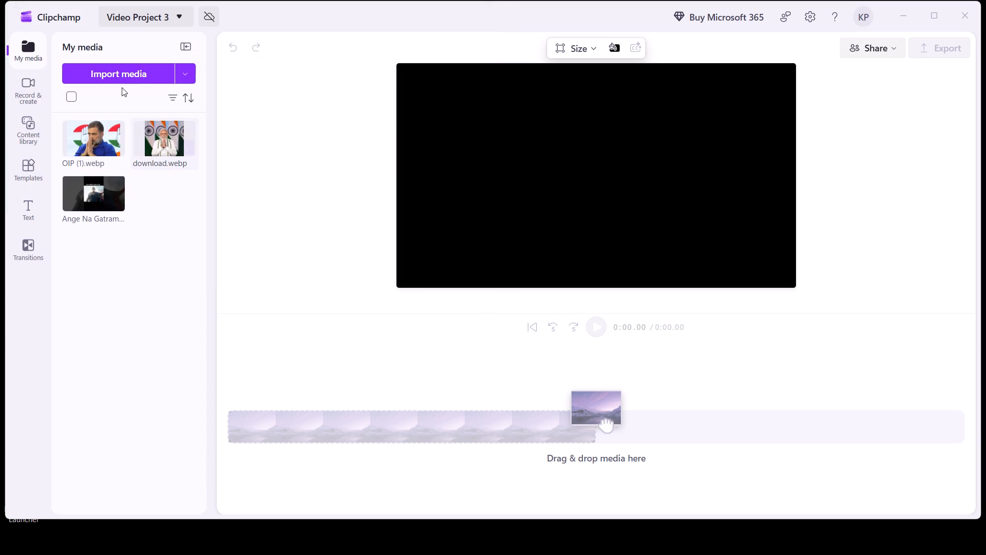
pyautogui.click(123, 79)
pyautogui.click(165, 170)
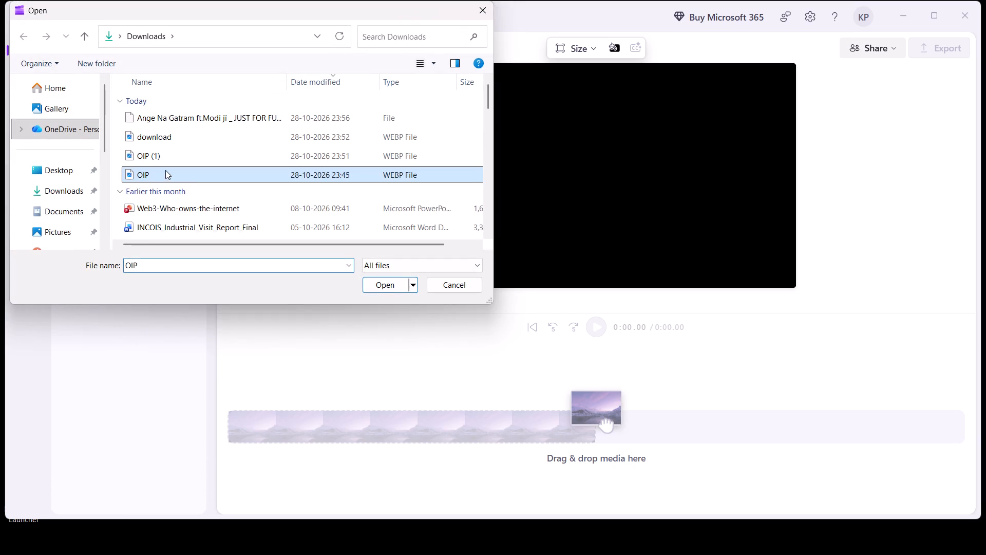
pyautogui.click(381, 286)
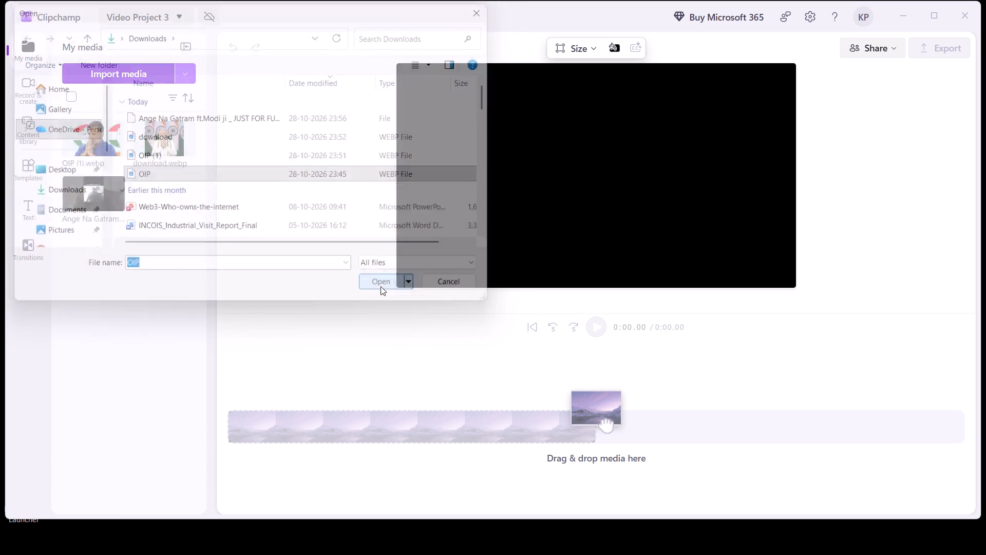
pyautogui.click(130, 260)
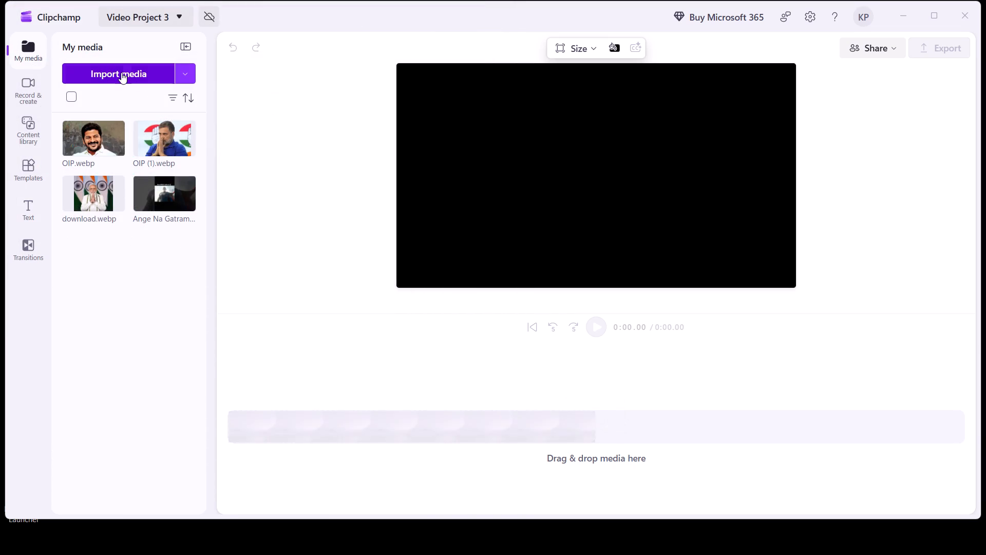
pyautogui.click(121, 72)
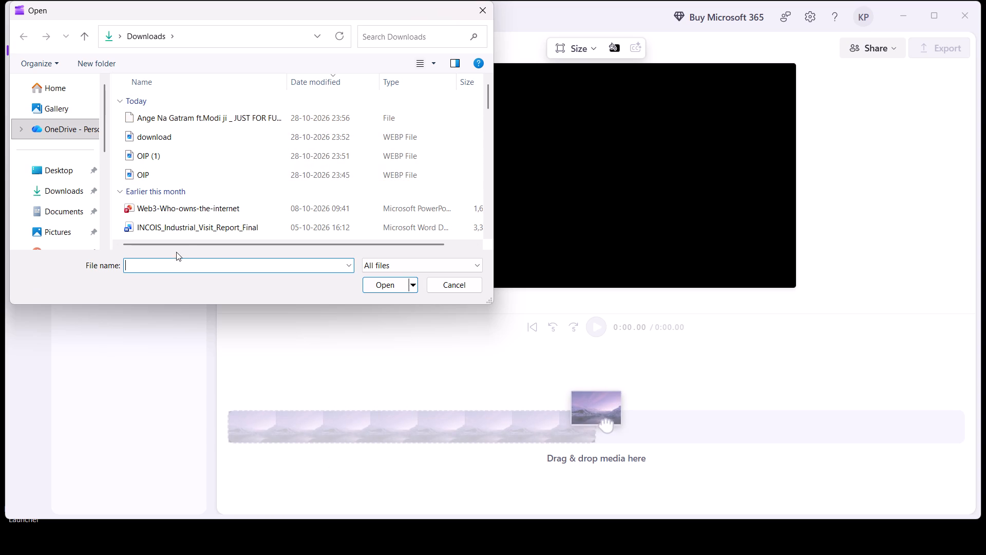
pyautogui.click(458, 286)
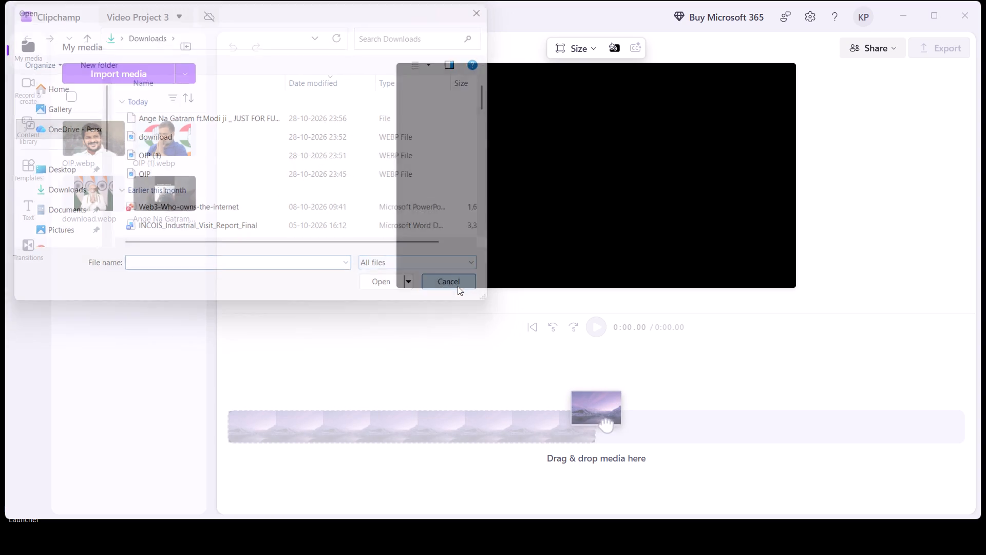
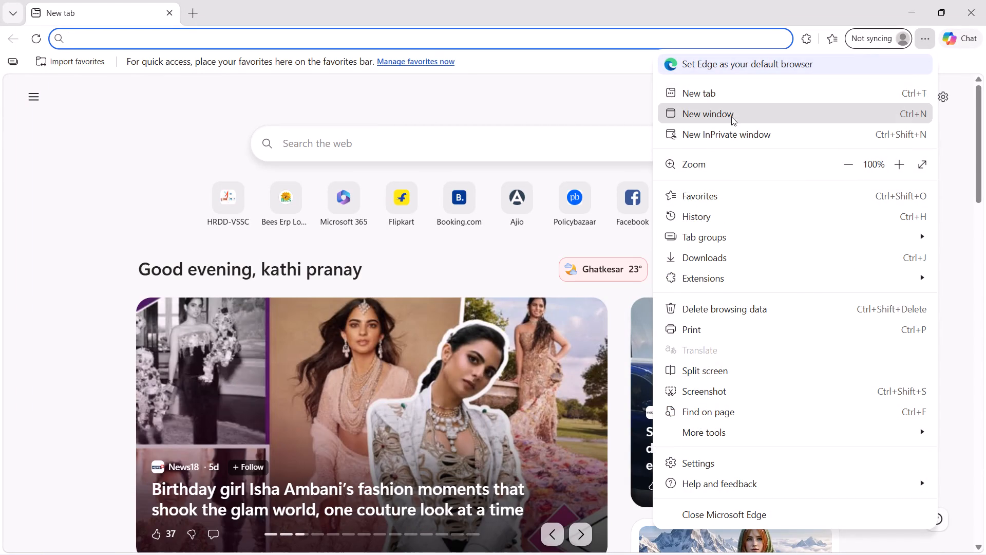
# Open the "Mudu Rangula Jenda Song" YouTube video from the browsing history, pause it and copy its share link.
pyautogui.click(749, 212)
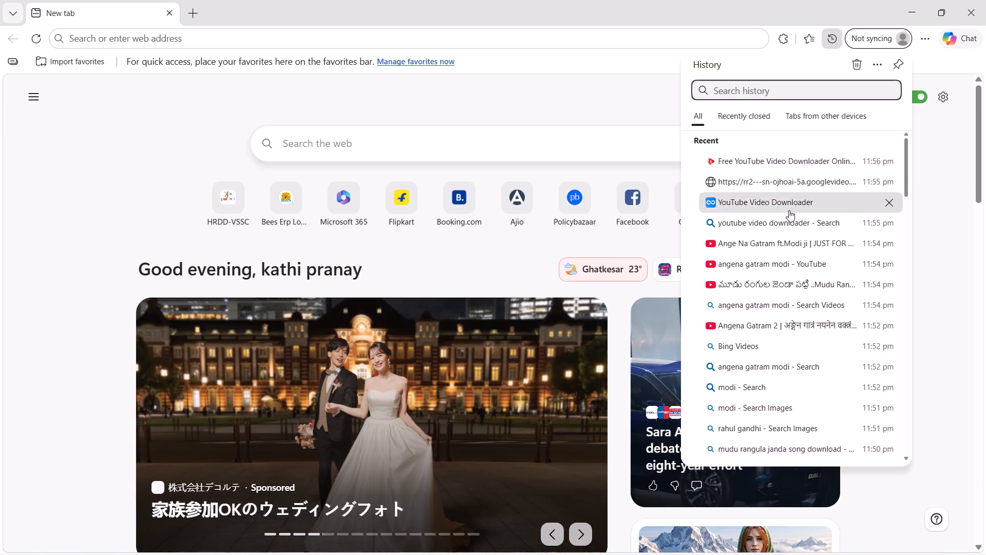
pyautogui.click(792, 287)
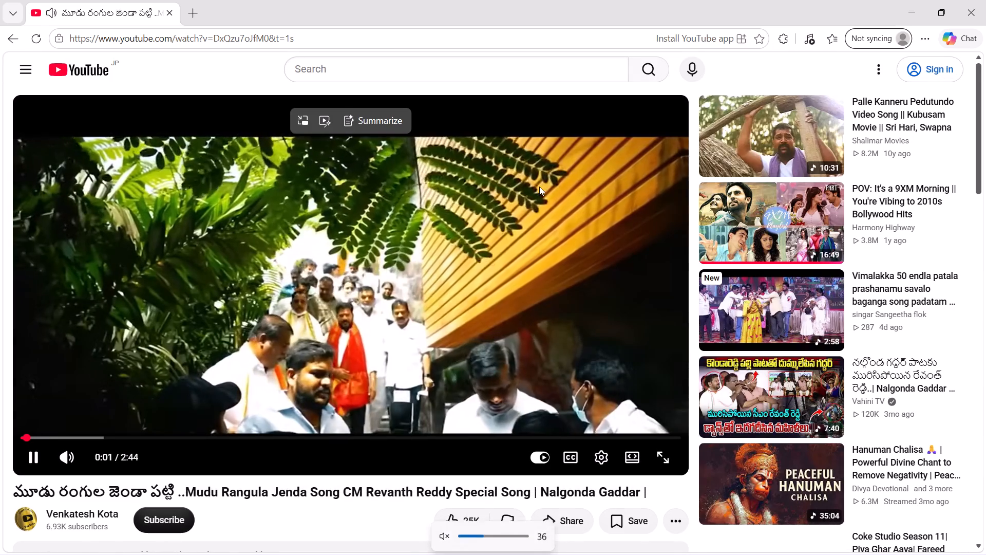
pyautogui.click(462, 214)
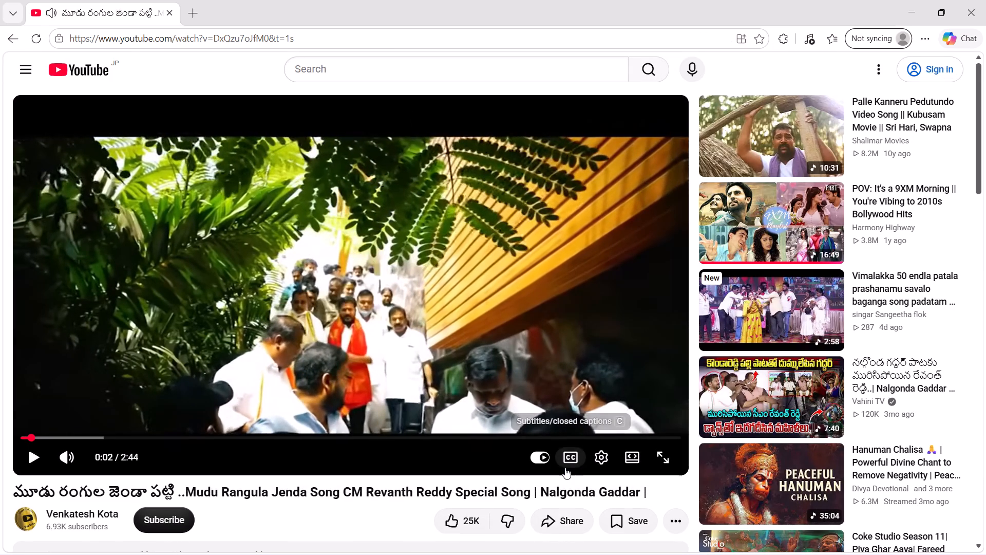
pyautogui.click(559, 525)
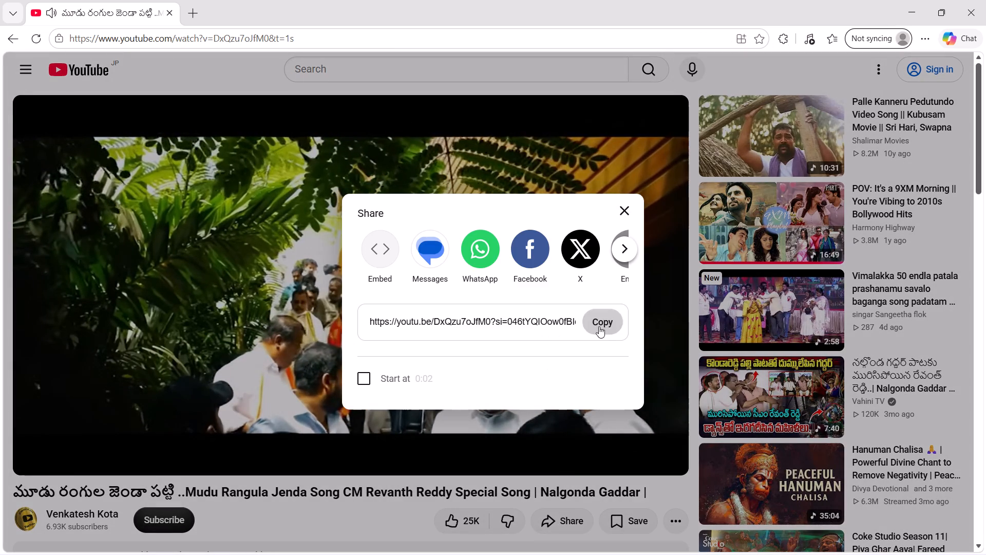
pyautogui.click(602, 327)
pyautogui.click(622, 214)
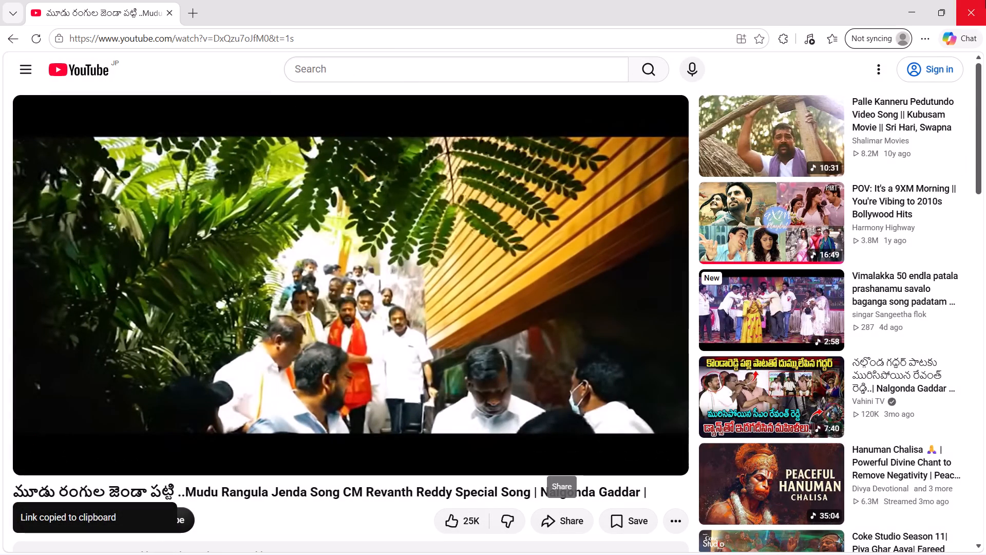
# Open the ytgot.com YouTube downloader from the browsing history and load the copied video link into it.
pyautogui.click(925, 44)
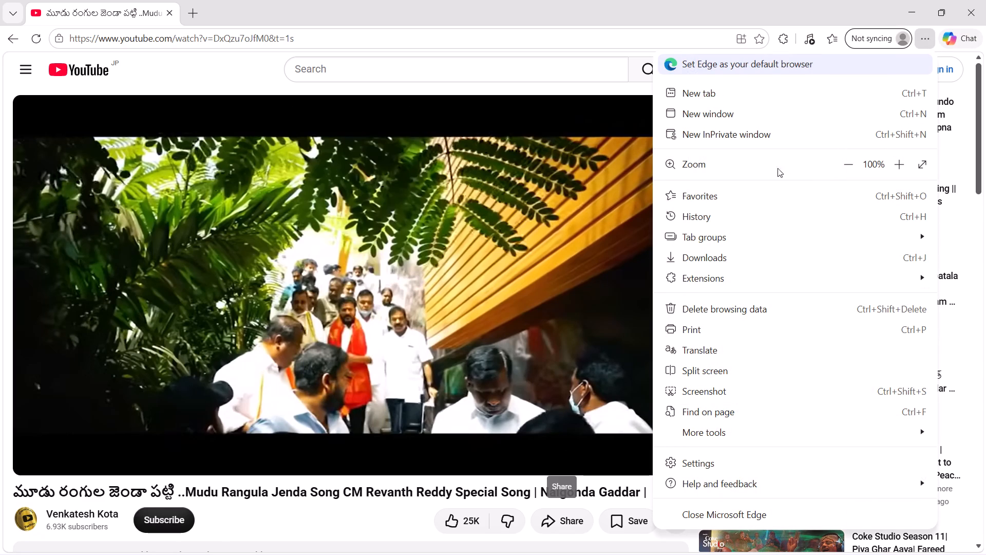
pyautogui.click(781, 221)
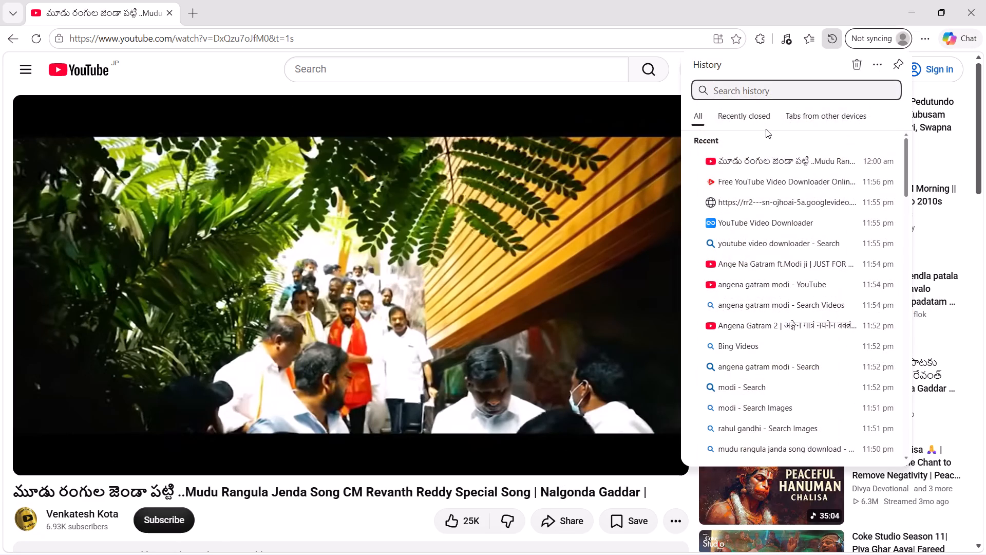
pyautogui.click(771, 177)
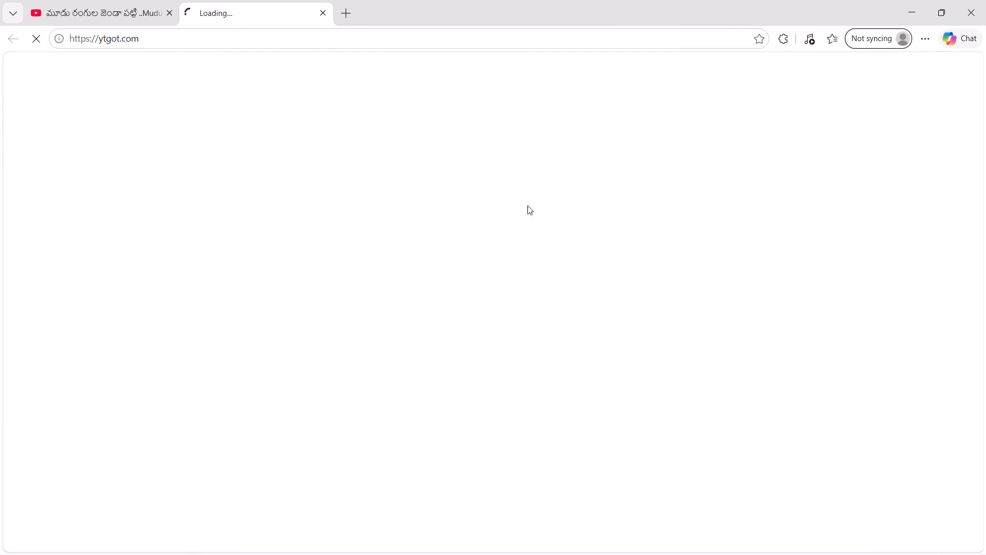
pyautogui.click(453, 307)
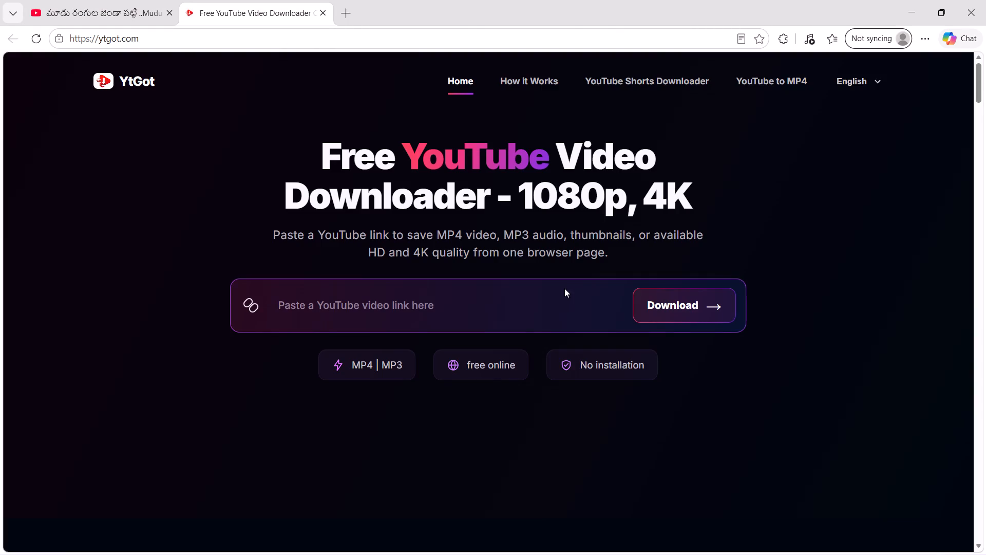
pyautogui.hotkey('ctrl', 'v')
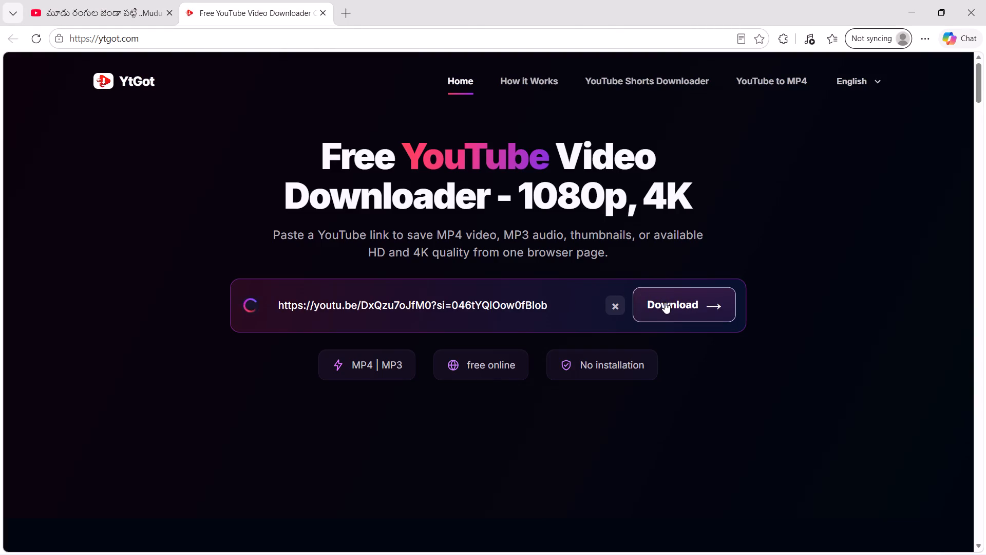
pyautogui.click(403, 357)
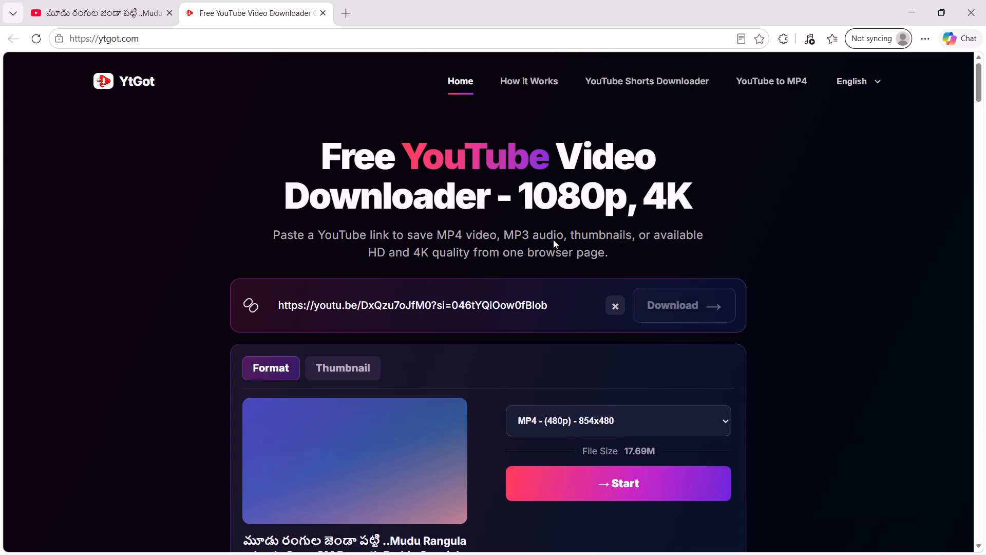
# Convert the song to MP3 - (320k) and download the resulting audio file.
pyautogui.click(639, 419)
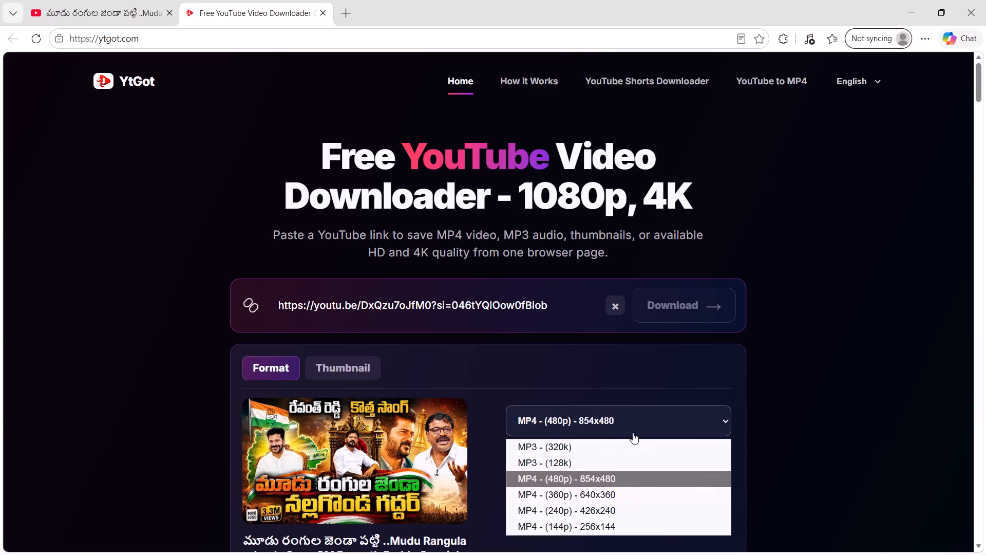
pyautogui.click(607, 450)
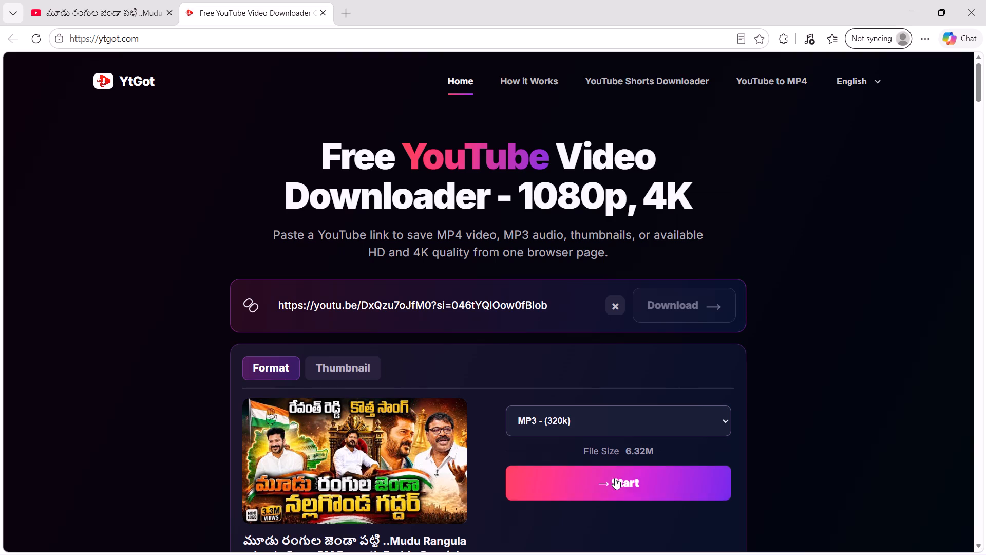
pyautogui.click(615, 478)
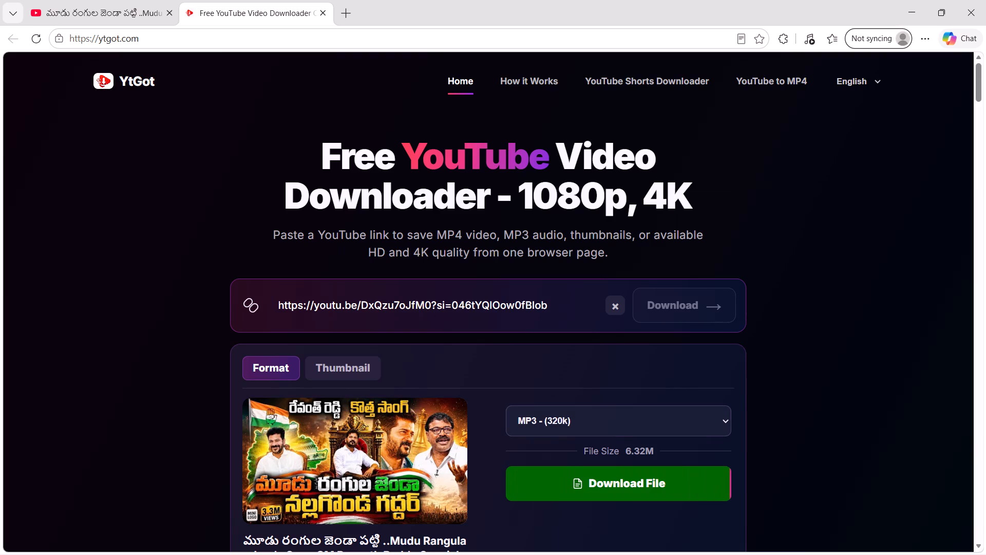
pyautogui.click(641, 479)
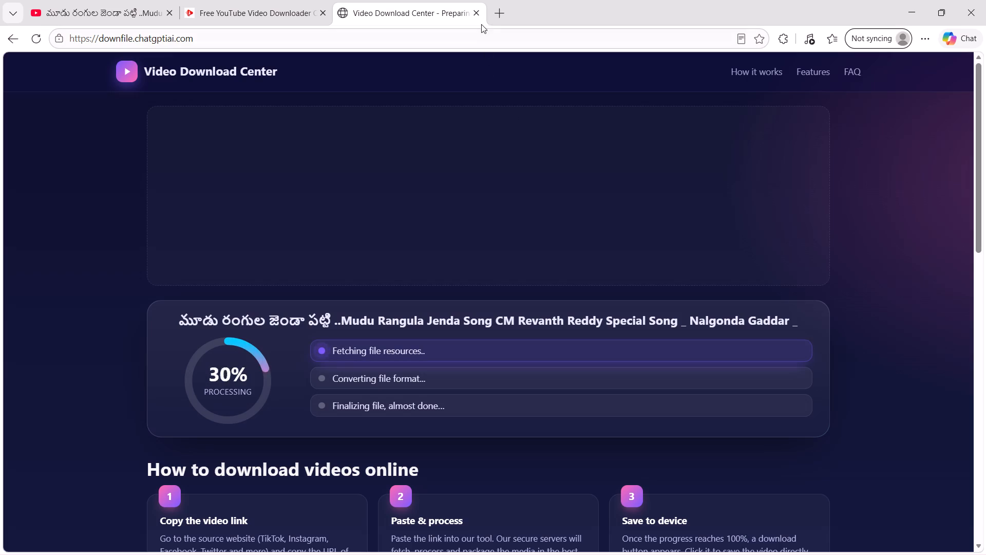
pyautogui.click(477, 12)
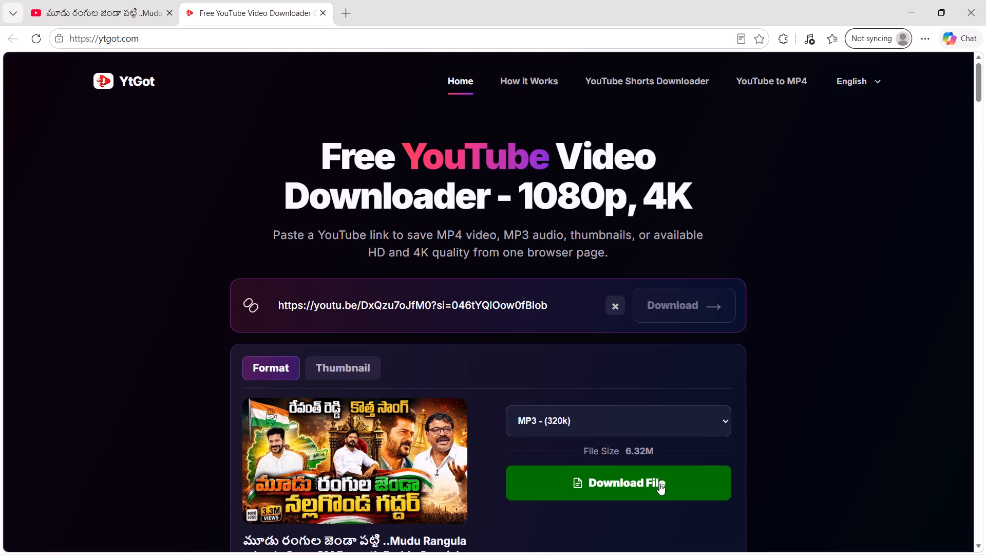
pyautogui.click(659, 484)
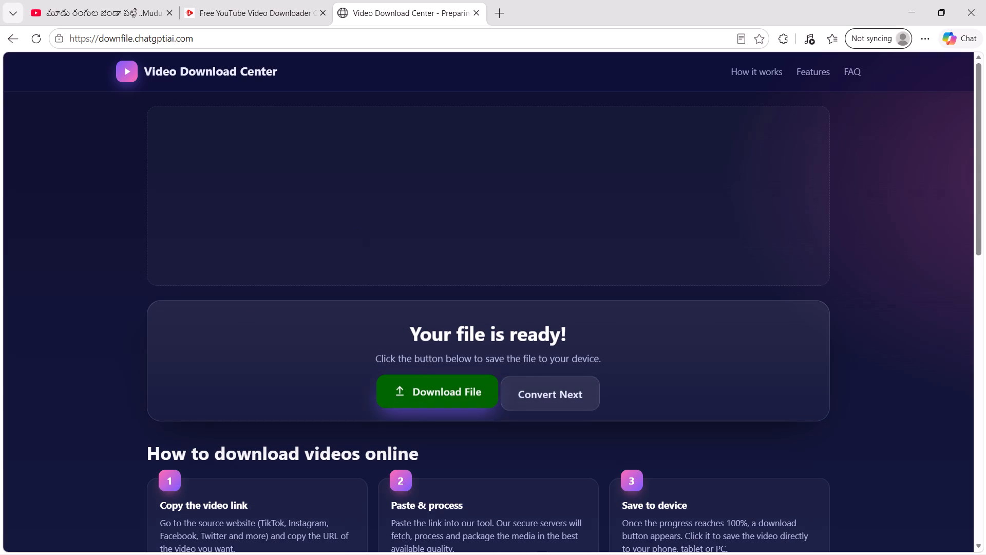
pyautogui.click(424, 380)
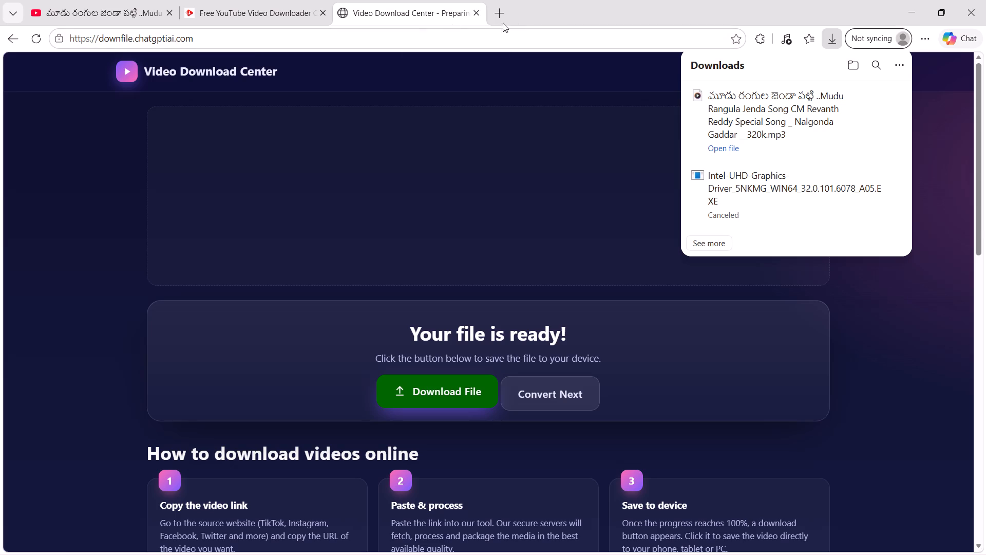
# Close the YouTube video's browser tab.
pyautogui.click(172, 13)
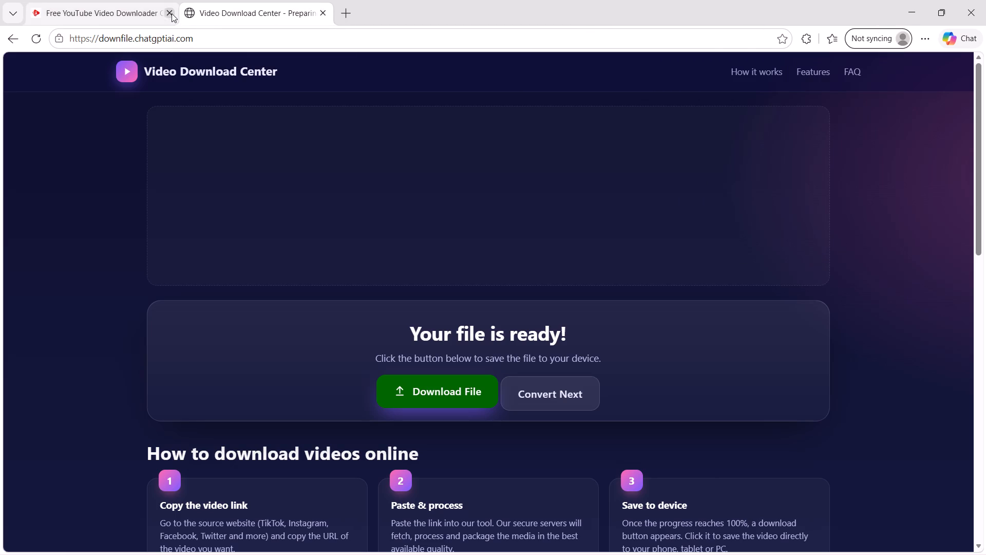
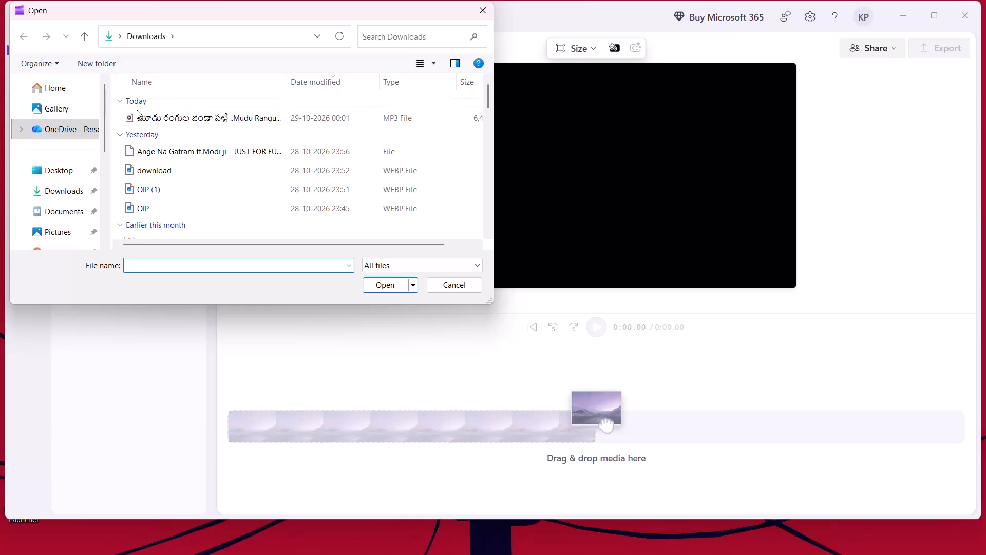
# Import the downloaded "Mudu Rangula Jenda Song" MP3 file from Downloads into the project's media.
pyautogui.click(140, 113)
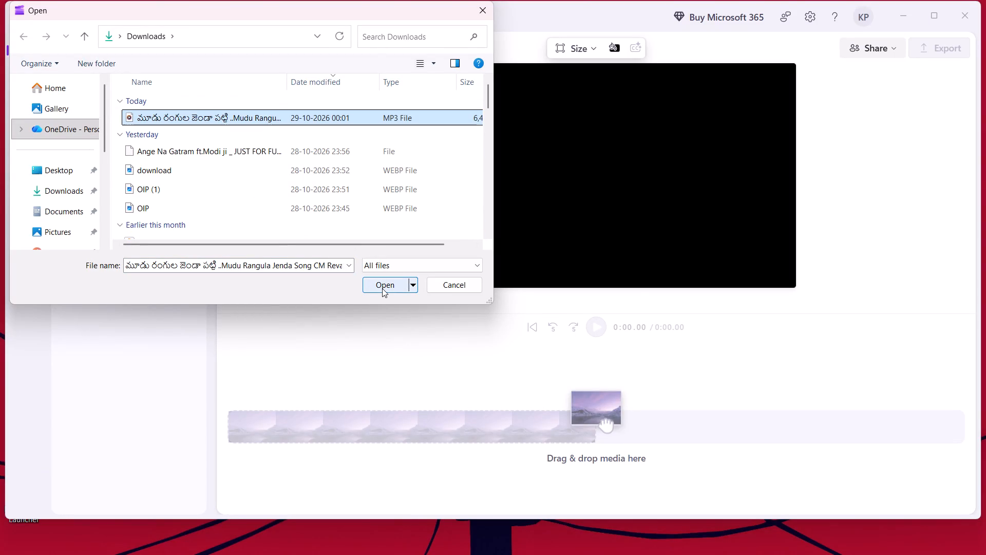
pyautogui.click(382, 288)
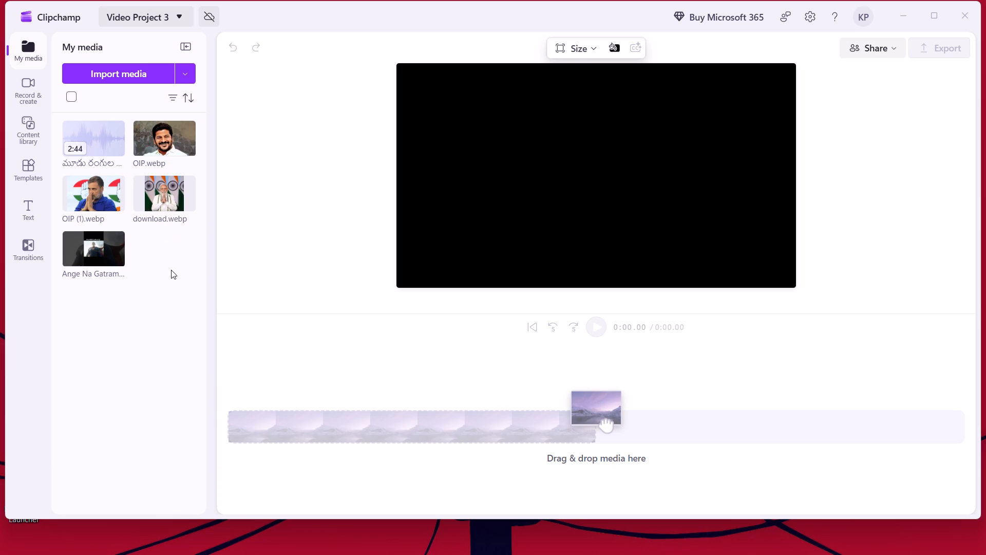
pyautogui.click(146, 324)
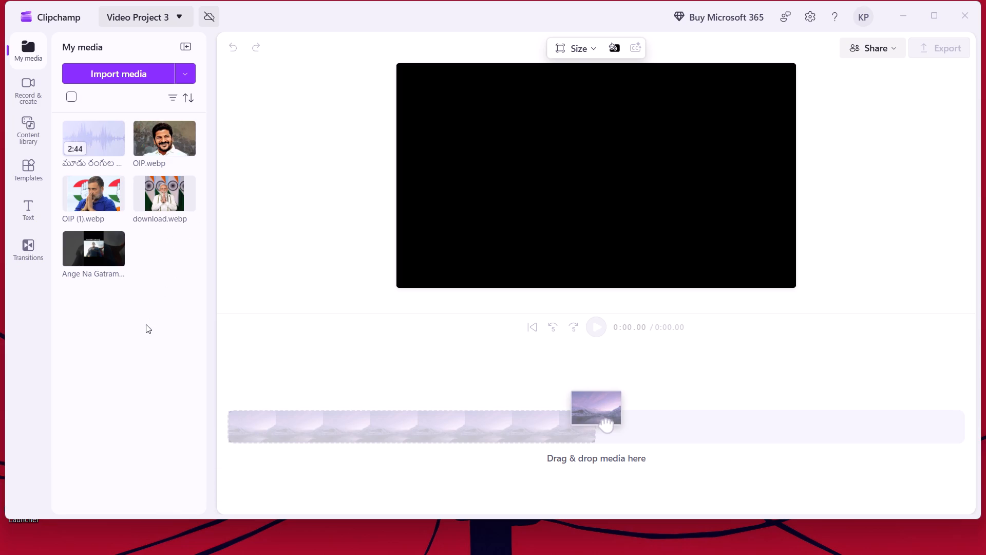
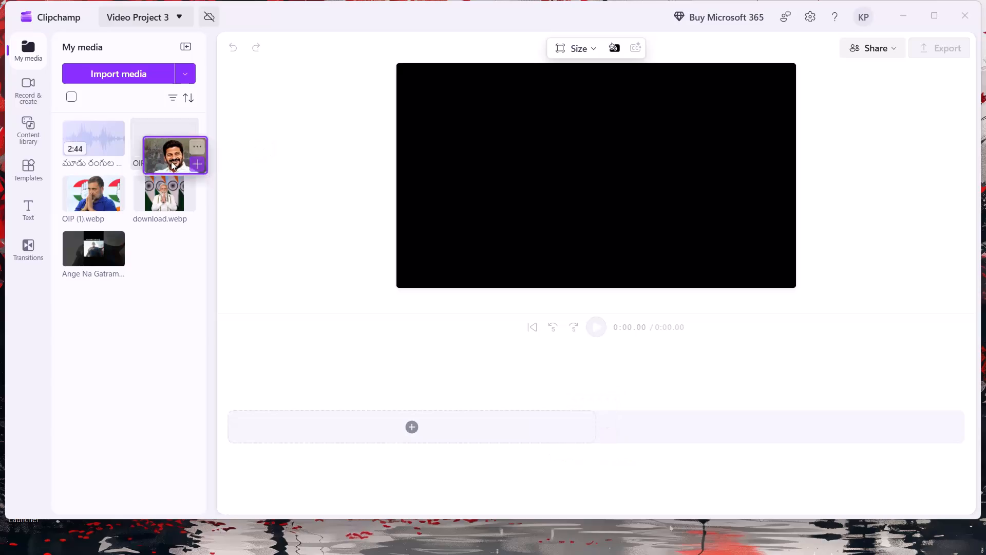
# Place the OIP.webp image at the start of the video track and shorten its clip to about 1.7 seconds.
pyautogui.click(259, 424)
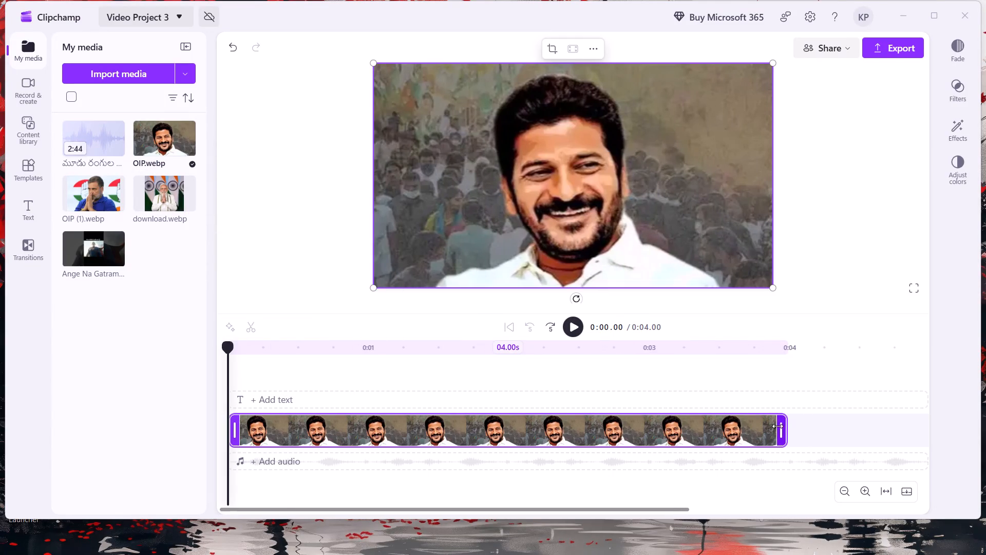
pyautogui.moveTo(783, 427); pyautogui.dragTo(463, 419)
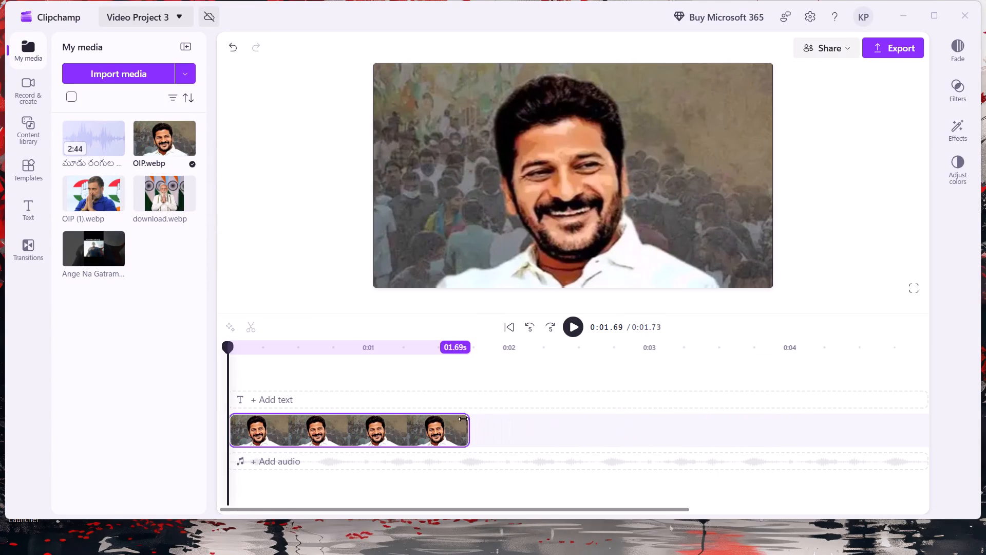
pyautogui.moveTo(463, 419); pyautogui.dragTo(461, 419)
pyautogui.click(461, 419)
# Add the Mudu Rangula Jenda song to the audio track, starting at the beginning of the timeline.
pyautogui.moveTo(103, 141); pyautogui.dragTo(103, 141)
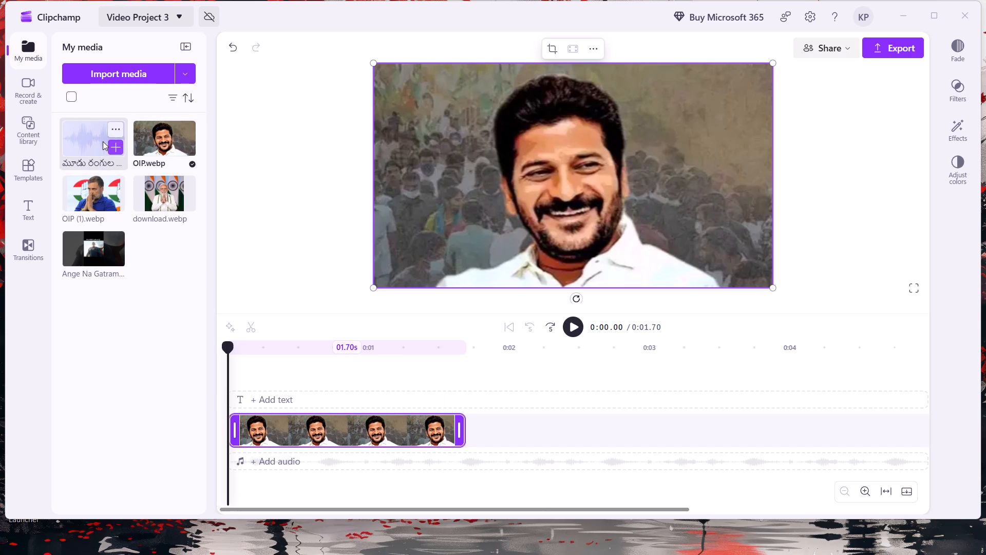
pyautogui.moveTo(103, 141); pyautogui.dragTo(269, 462)
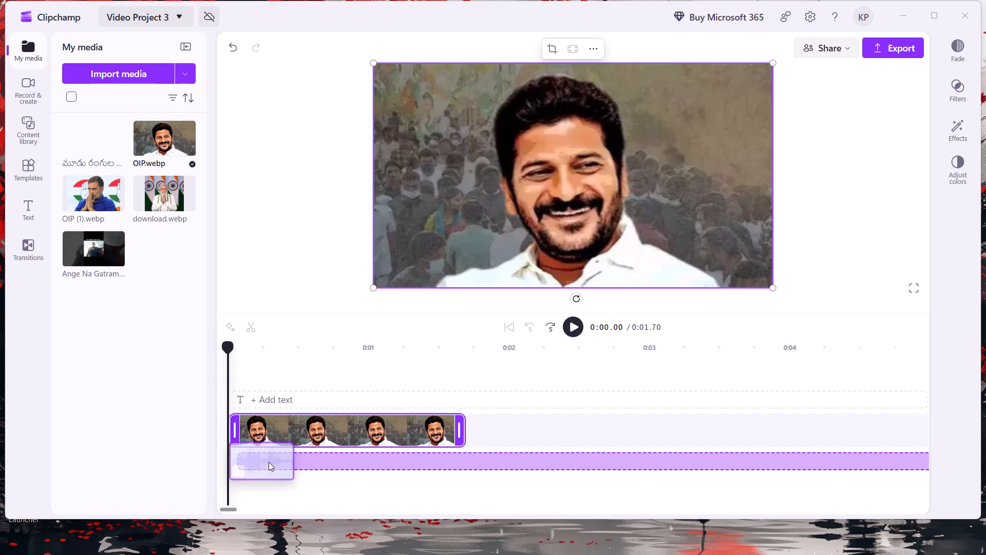
pyautogui.moveTo(269, 462); pyautogui.dragTo(256, 461)
pyautogui.click(256, 461)
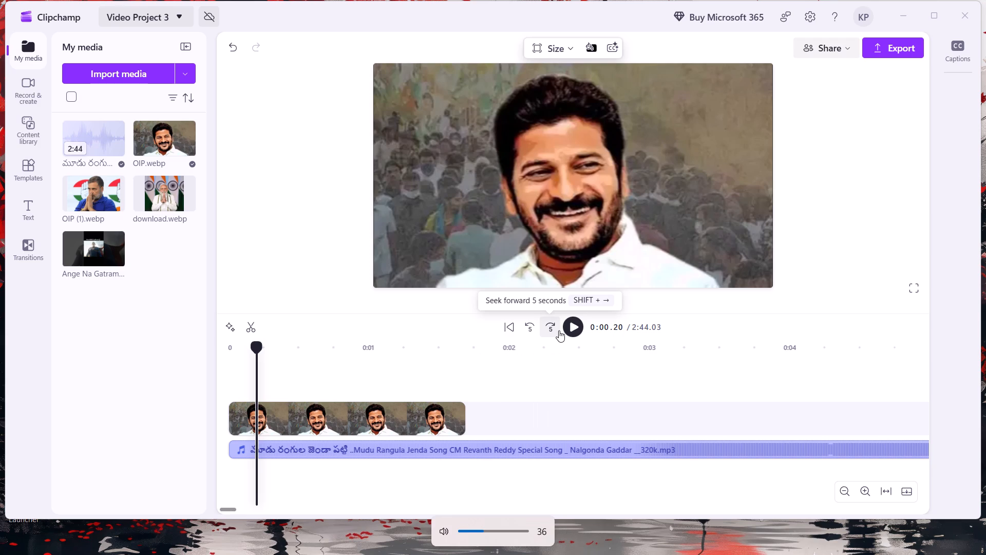
# Preview the song's opening and extend the OIP.webp clip so that it ends at about 5.6 seconds.
pyautogui.click(578, 328)
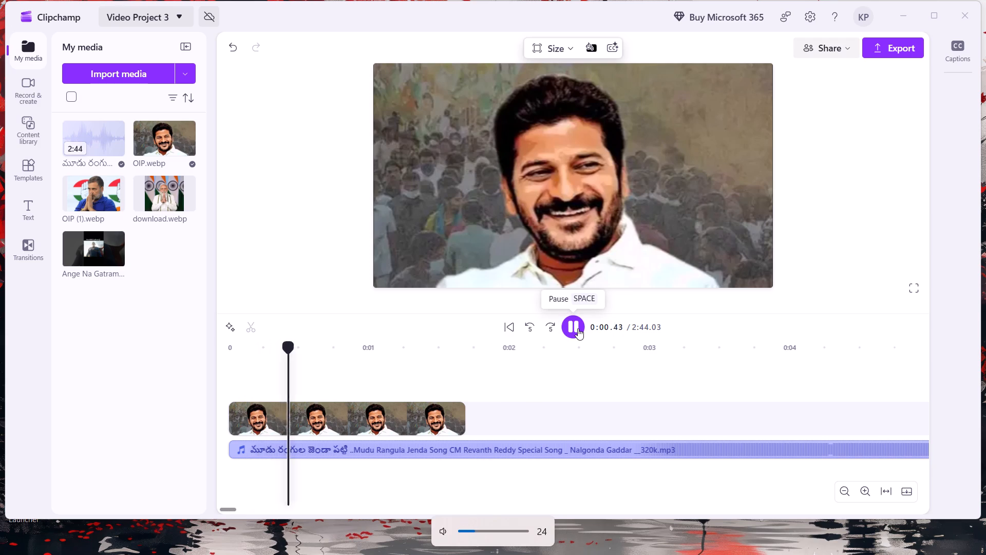
pyautogui.click(576, 328)
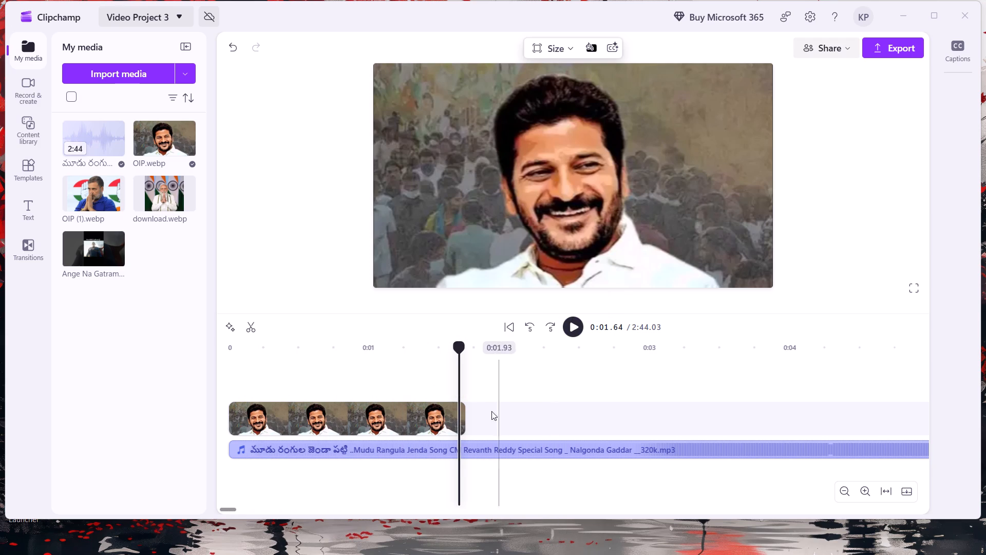
pyautogui.moveTo(464, 416); pyautogui.dragTo(477, 416)
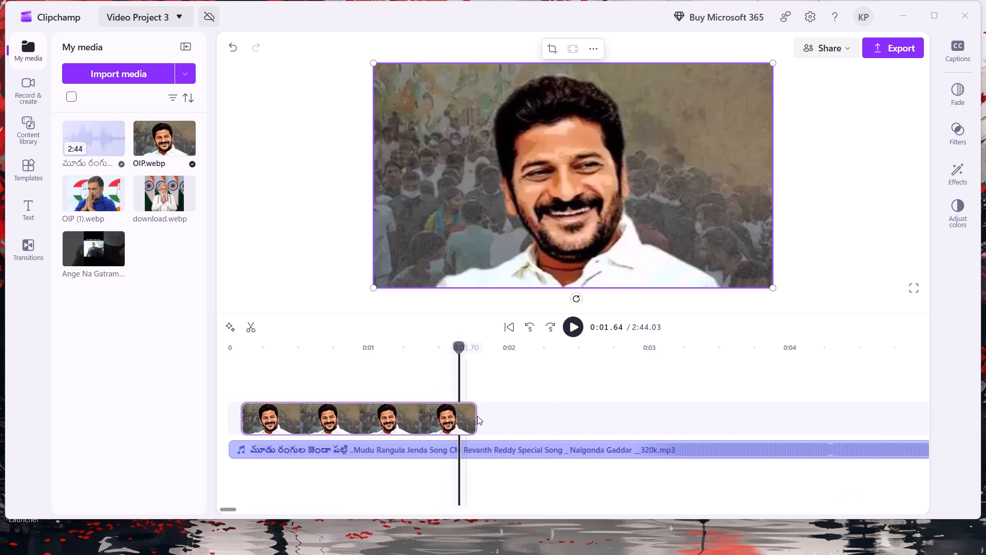
pyautogui.moveTo(477, 416); pyautogui.dragTo(465, 424)
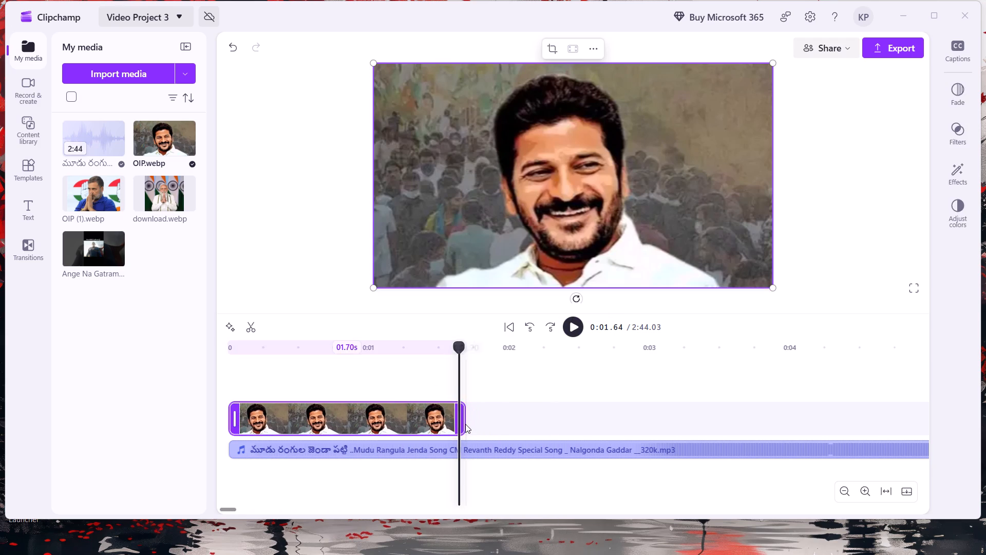
pyautogui.click(465, 424)
pyautogui.click(447, 421)
pyautogui.moveTo(459, 417); pyautogui.dragTo(462, 417)
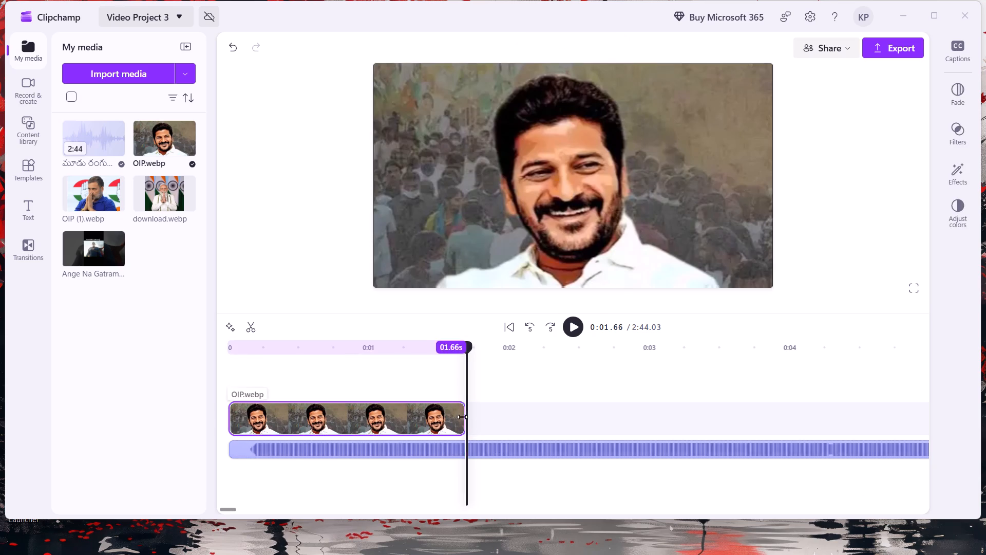
pyautogui.moveTo(462, 417); pyautogui.dragTo(923, 423)
pyautogui.click(923, 423)
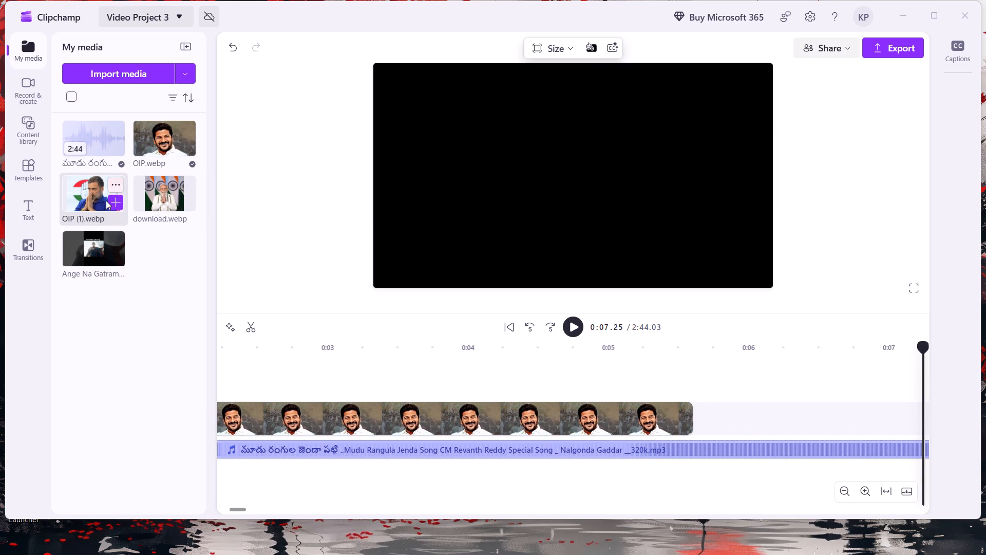
# Add the OIP (1).webp image to the timeline directly after the OIP.webp clip, at about 5.61 seconds.
pyautogui.click(694, 378)
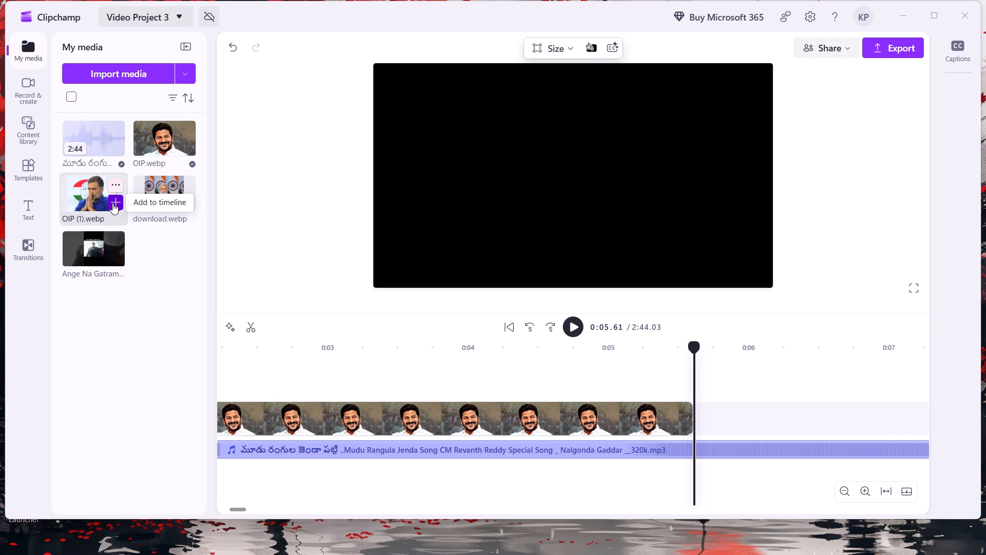
pyautogui.click(112, 203)
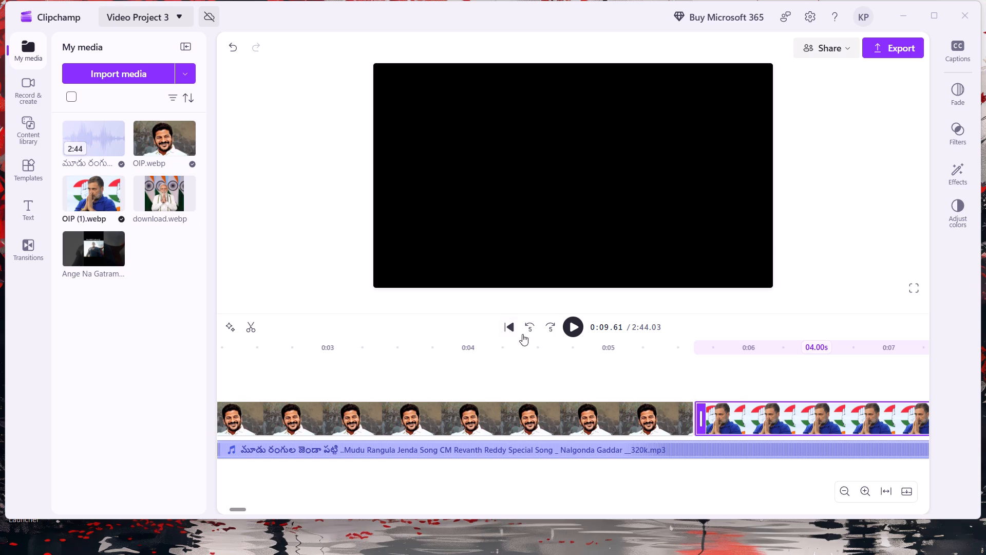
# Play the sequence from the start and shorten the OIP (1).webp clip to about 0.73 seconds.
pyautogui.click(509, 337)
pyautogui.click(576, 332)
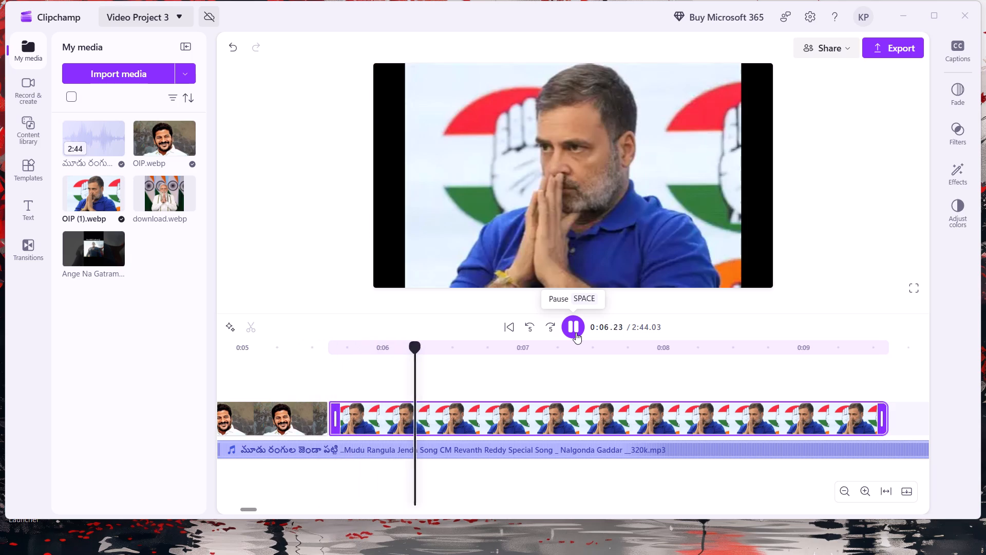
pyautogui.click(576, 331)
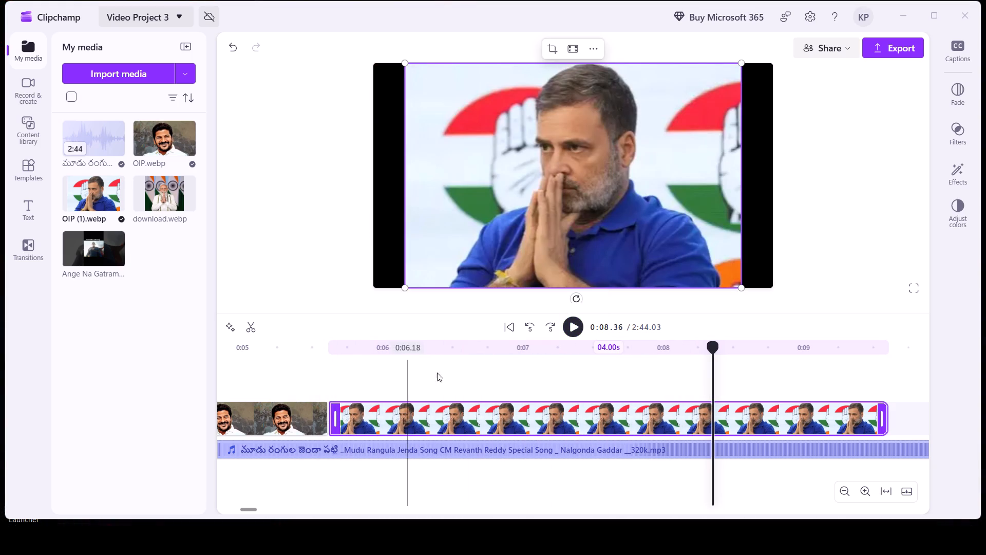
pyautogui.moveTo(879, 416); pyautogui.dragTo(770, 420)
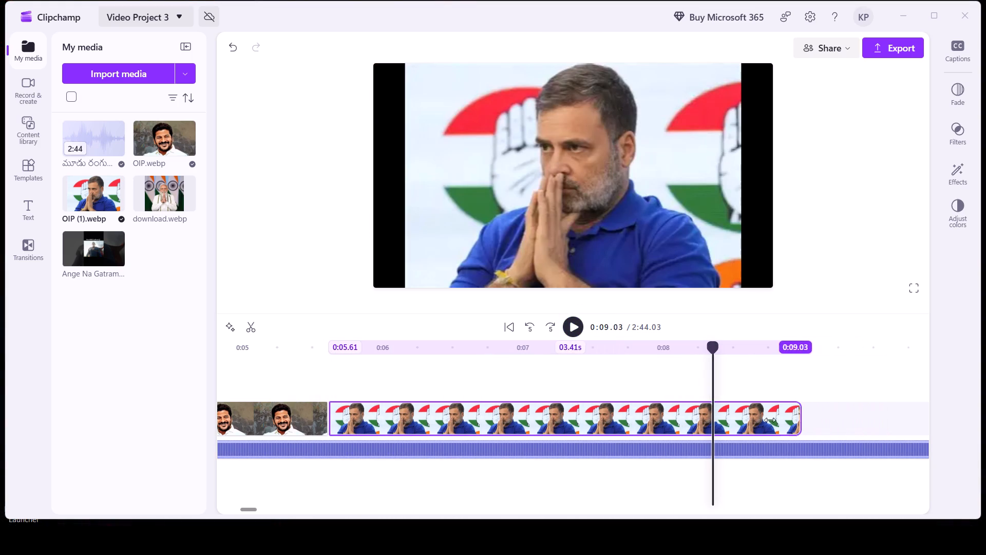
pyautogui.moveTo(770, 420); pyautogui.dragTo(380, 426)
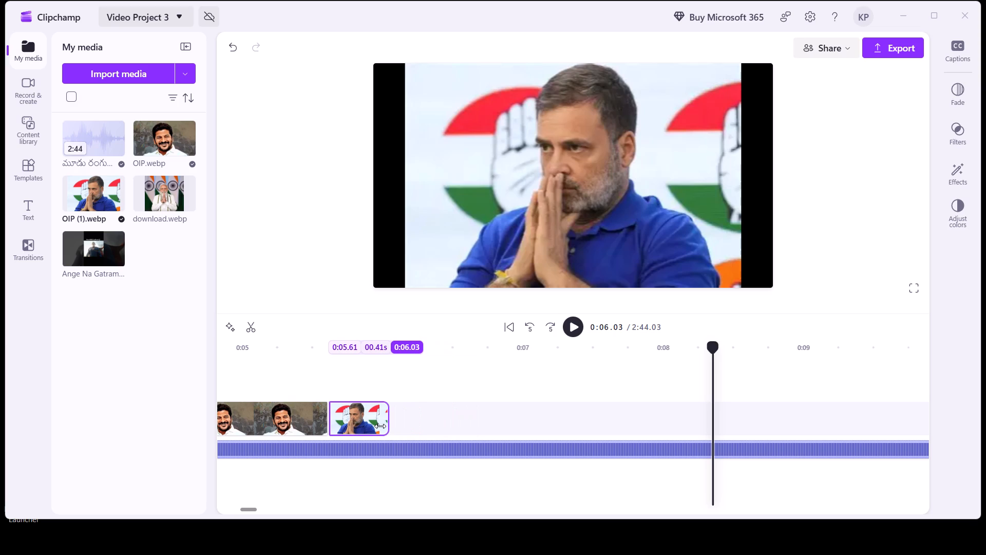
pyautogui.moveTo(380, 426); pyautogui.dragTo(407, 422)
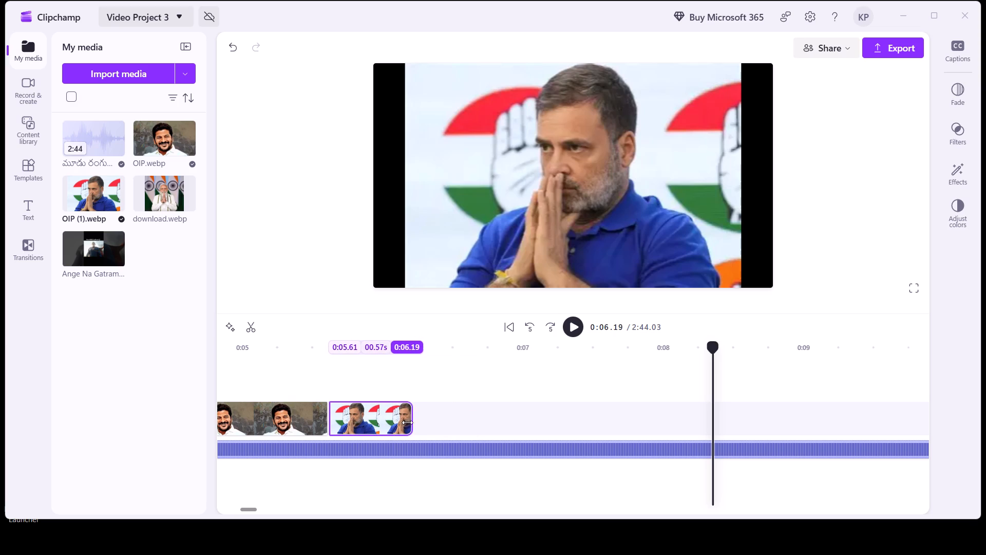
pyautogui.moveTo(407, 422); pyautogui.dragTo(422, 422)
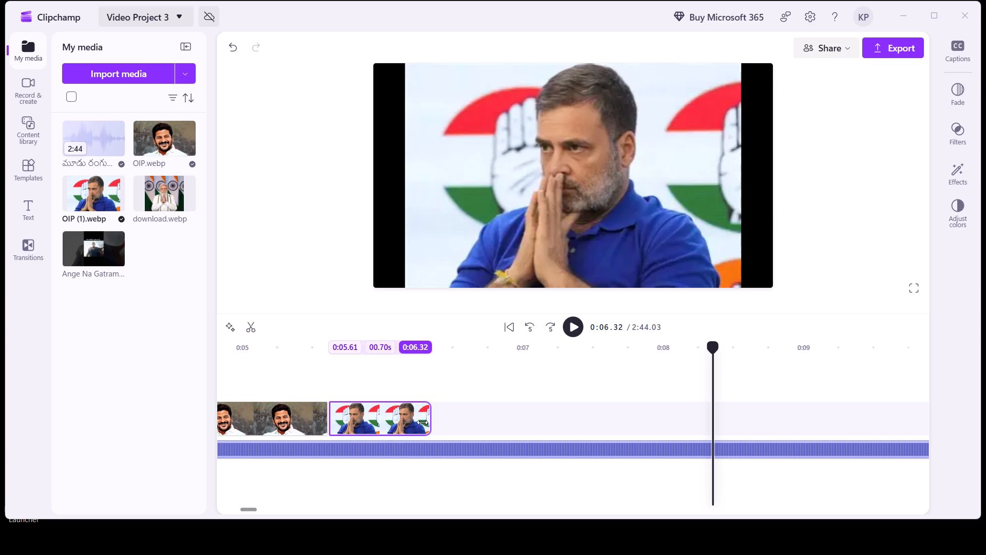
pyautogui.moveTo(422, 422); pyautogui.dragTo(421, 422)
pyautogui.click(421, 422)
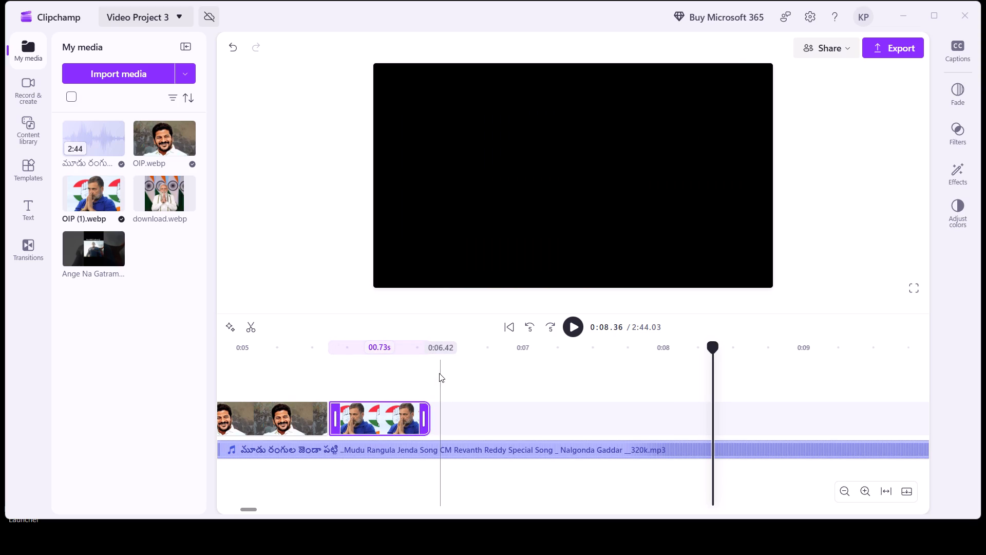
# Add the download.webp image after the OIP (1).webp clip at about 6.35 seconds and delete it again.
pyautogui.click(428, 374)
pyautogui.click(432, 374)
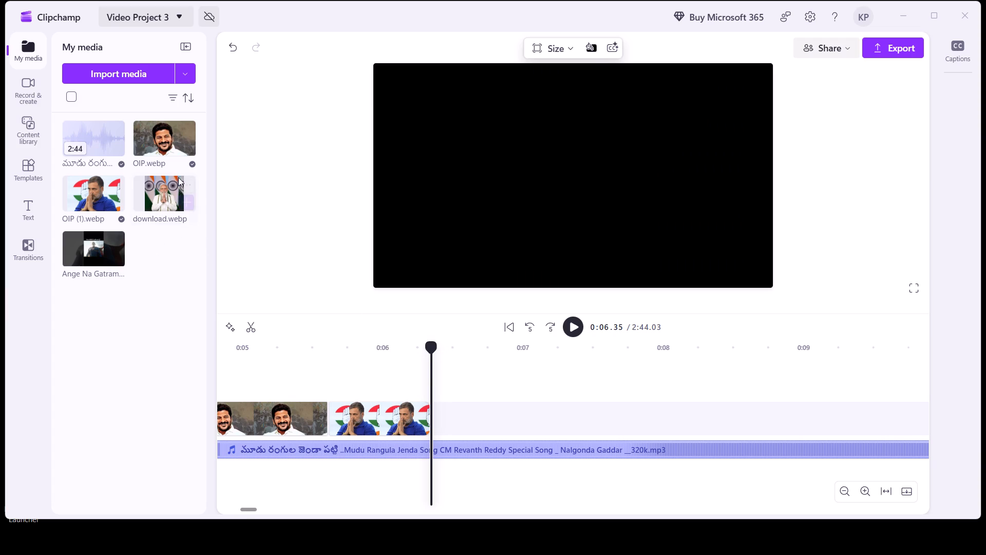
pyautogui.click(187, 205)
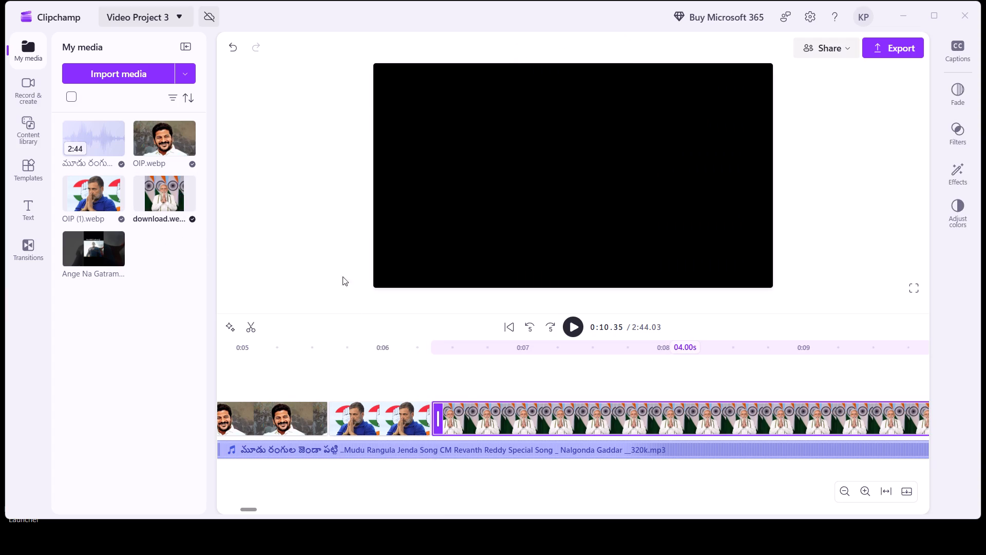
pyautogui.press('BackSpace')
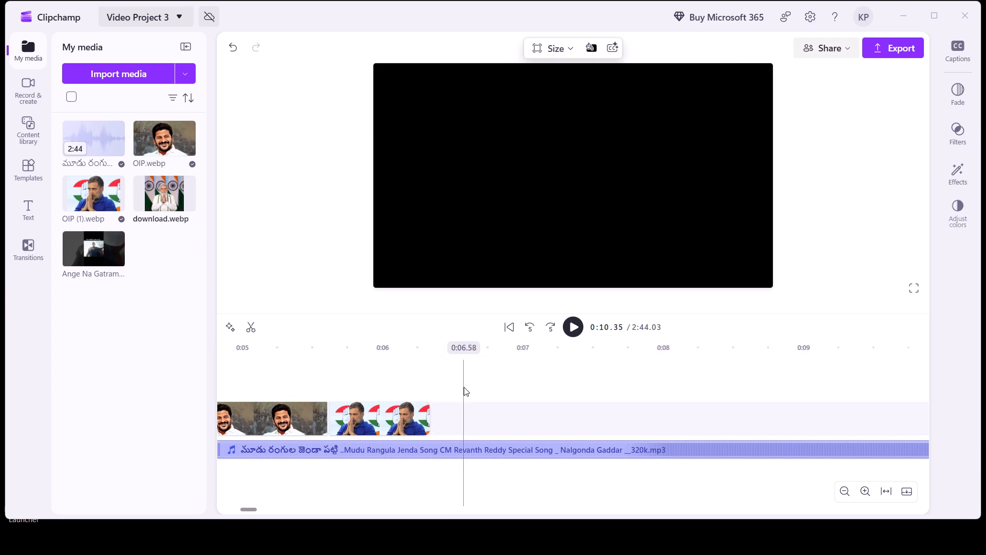
# Add a second OIP.webp clip to the timeline at about 10.35 seconds.
pyautogui.click(187, 151)
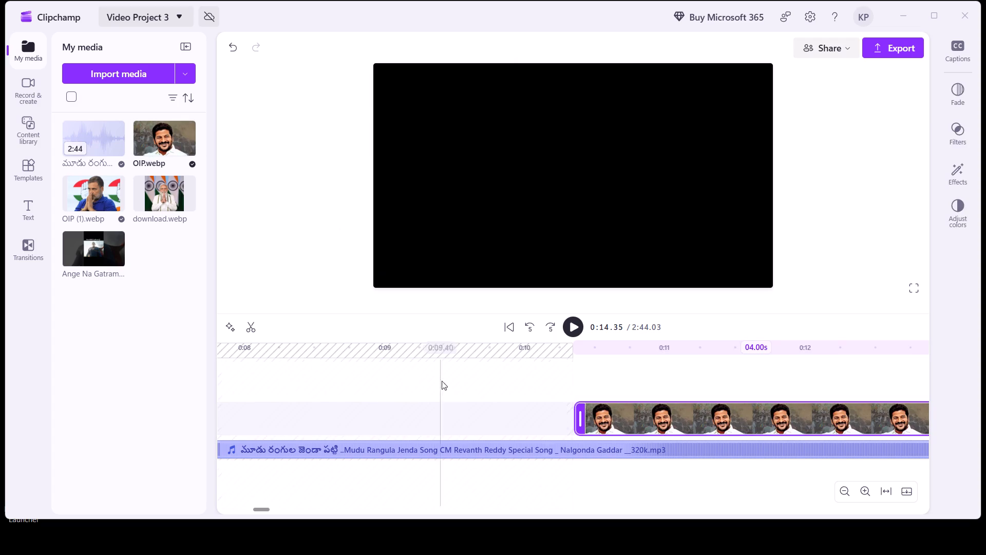
# Play the sequence from the start and shorten the OIP (1).webp clip to about 0.38 seconds.
pyautogui.click(505, 327)
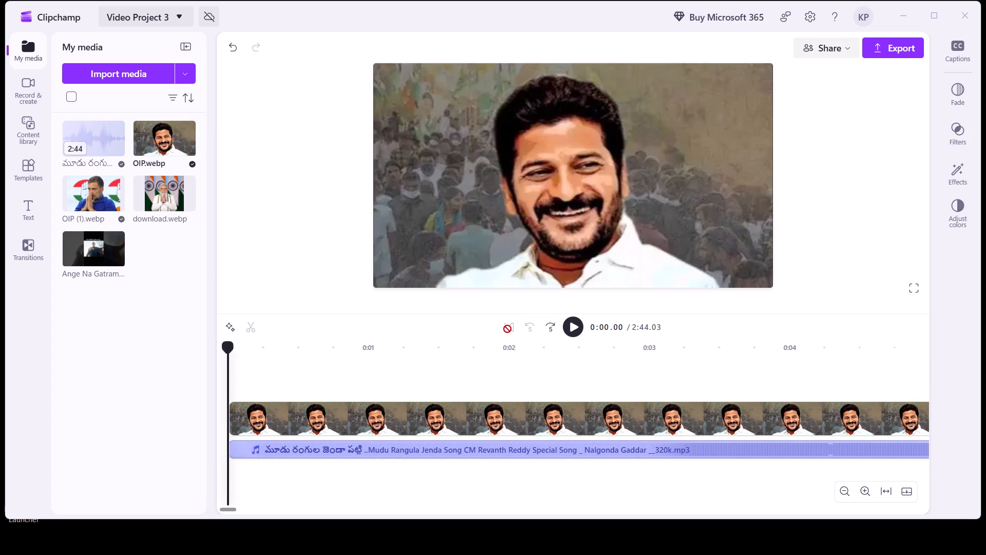
pyautogui.click(568, 330)
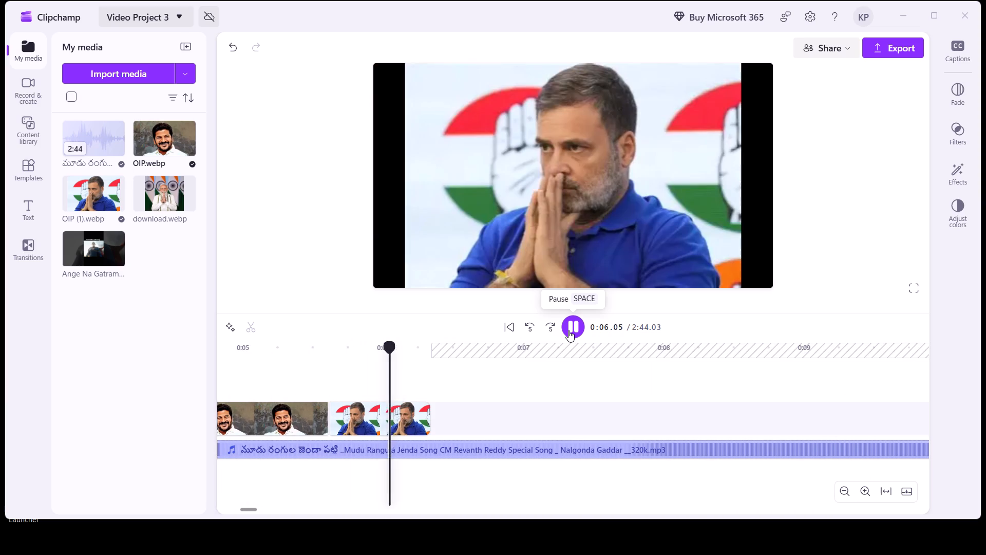
pyautogui.click(568, 330)
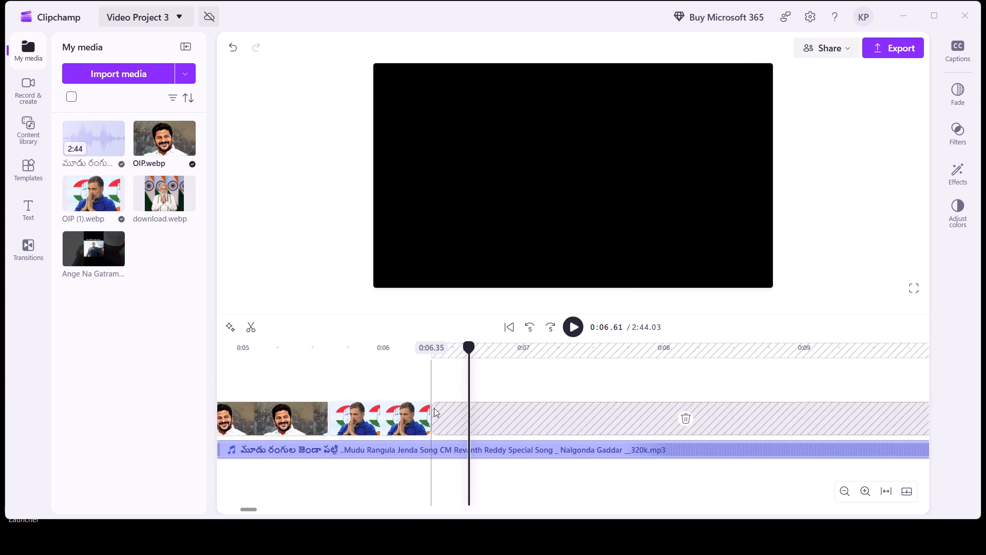
pyautogui.moveTo(430, 412); pyautogui.dragTo(421, 412)
pyautogui.click(426, 369)
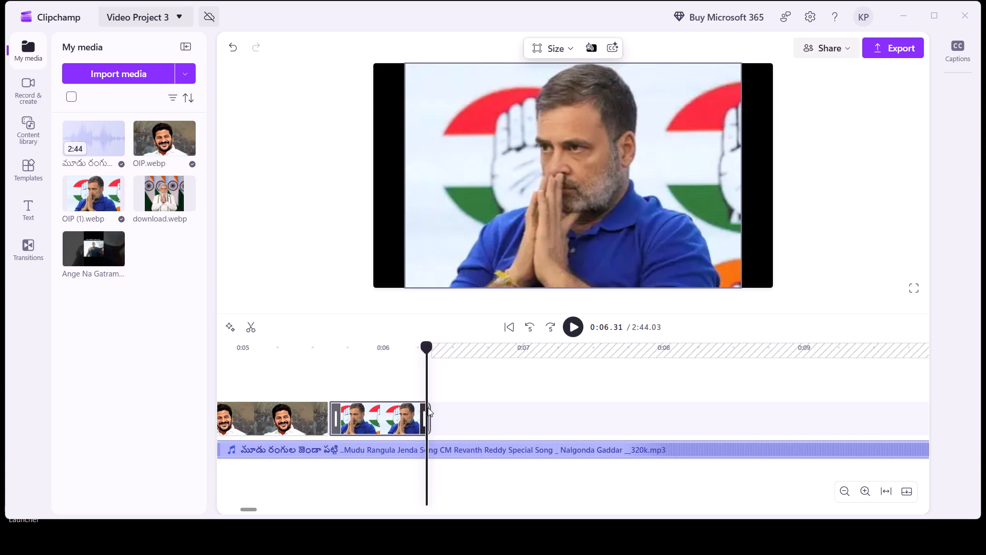
pyautogui.moveTo(430, 411); pyautogui.dragTo(414, 411)
pyautogui.click(408, 374)
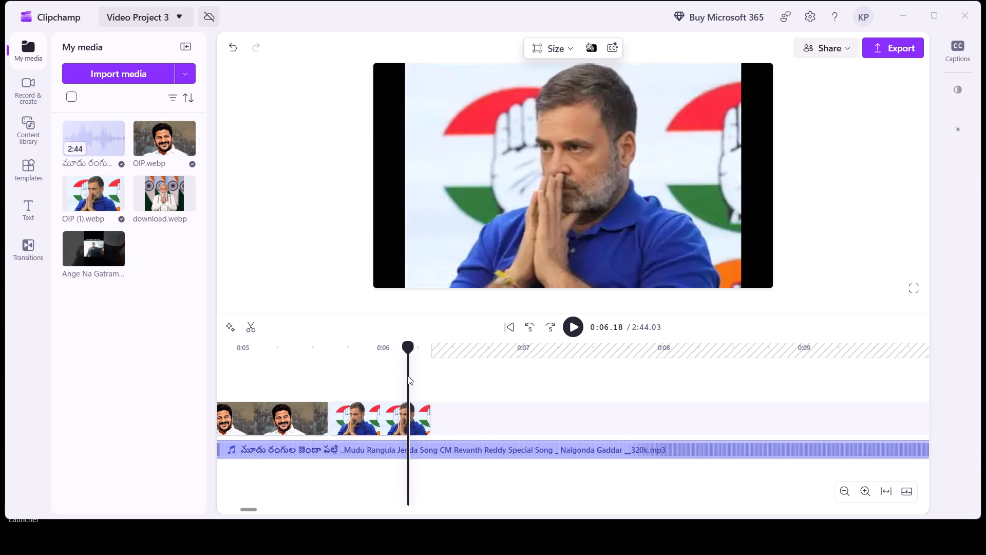
pyautogui.moveTo(420, 410); pyautogui.dragTo(406, 410)
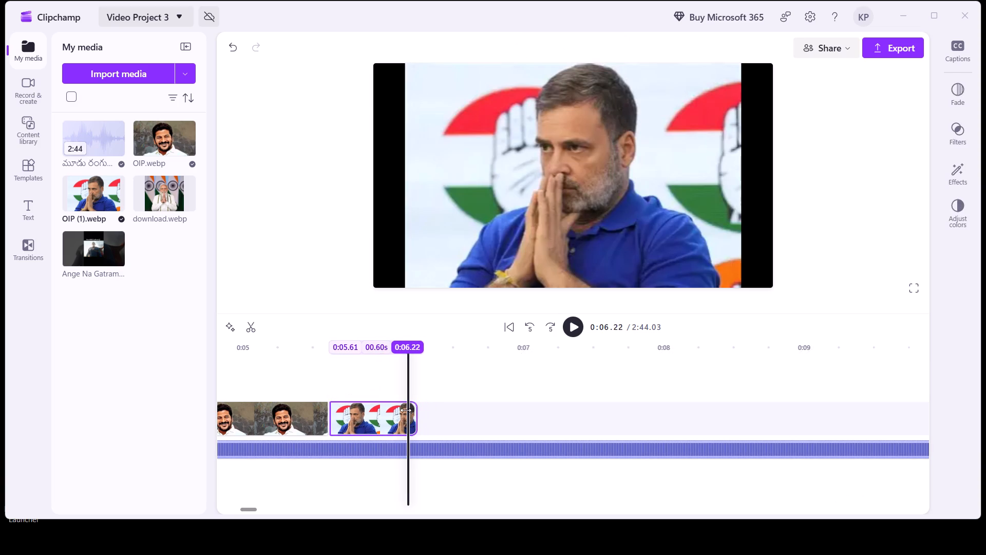
pyautogui.moveTo(406, 410); pyautogui.dragTo(371, 410)
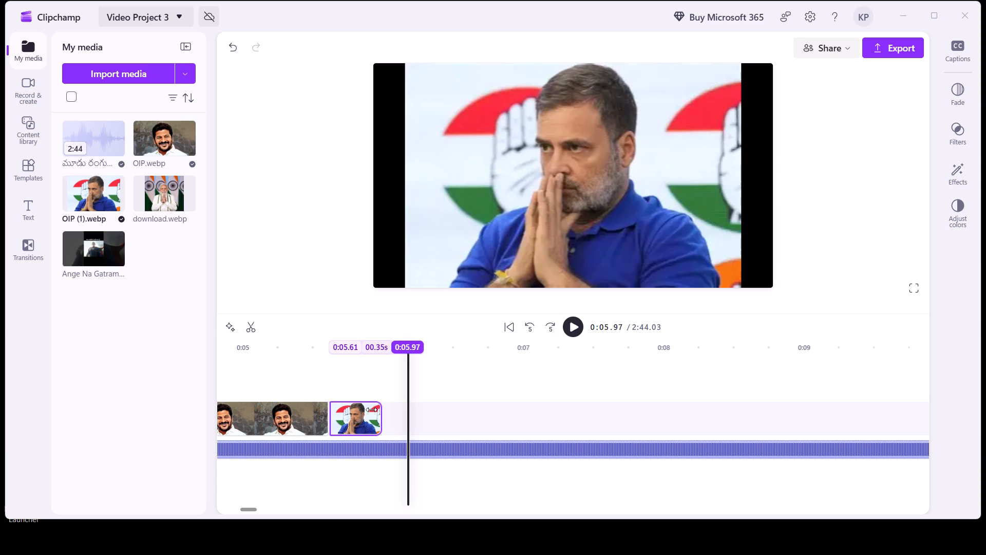
pyautogui.moveTo(371, 410); pyautogui.dragTo(371, 410)
pyautogui.click(371, 410)
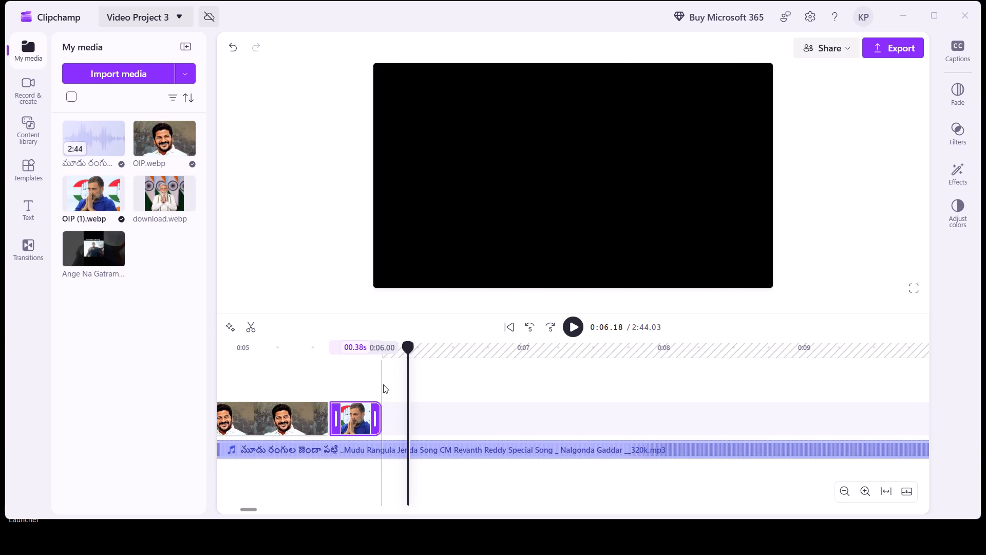
# Place another OIP.webp clip on the video track directly after the OIP (1).webp clip, at about 6 seconds.
pyautogui.click(383, 383)
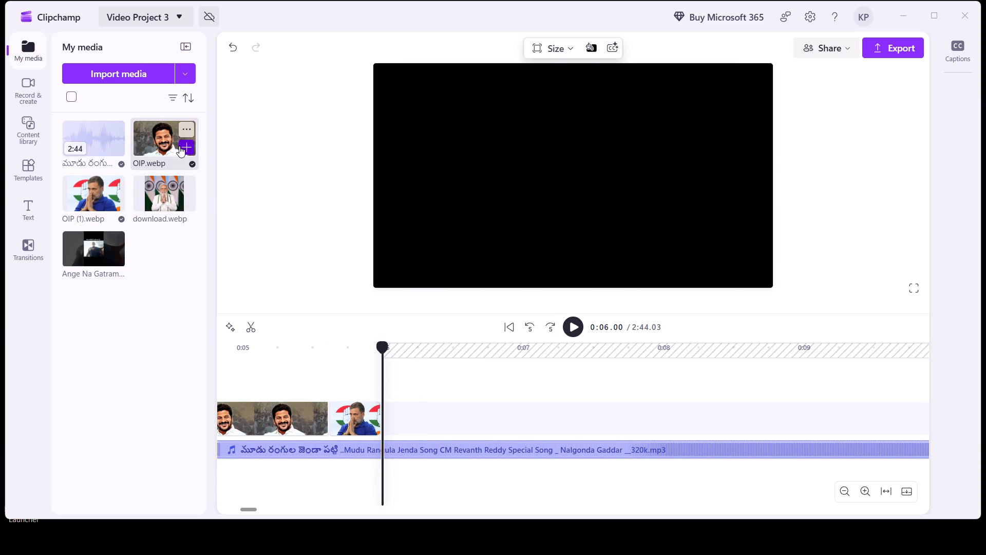
pyautogui.moveTo(169, 146); pyautogui.dragTo(405, 399)
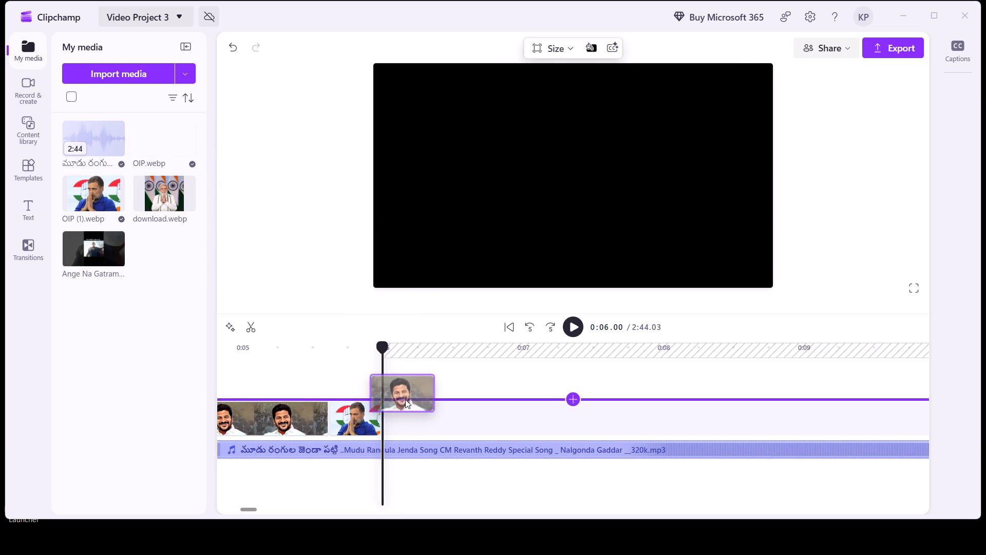
pyautogui.moveTo(405, 399); pyautogui.dragTo(410, 413)
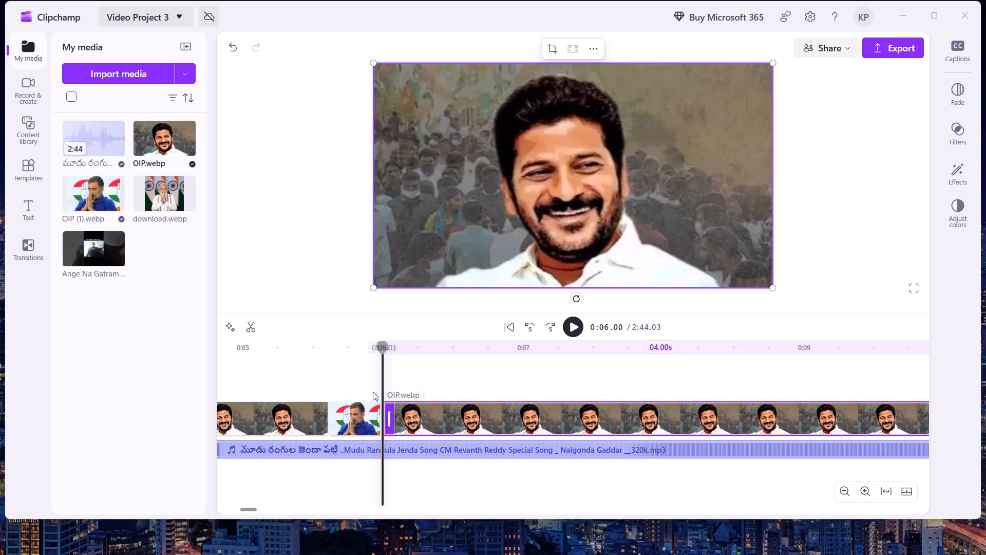
# Play the sequence from the start past the OIP (1).webp clip to check image timing against the song, and return to the beginning.
pyautogui.click(504, 329)
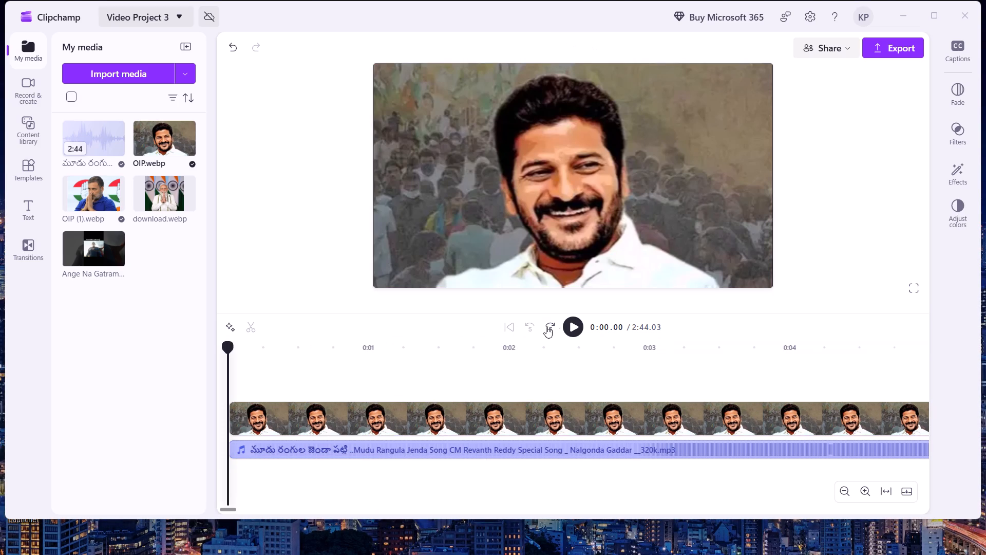
pyautogui.click(570, 325)
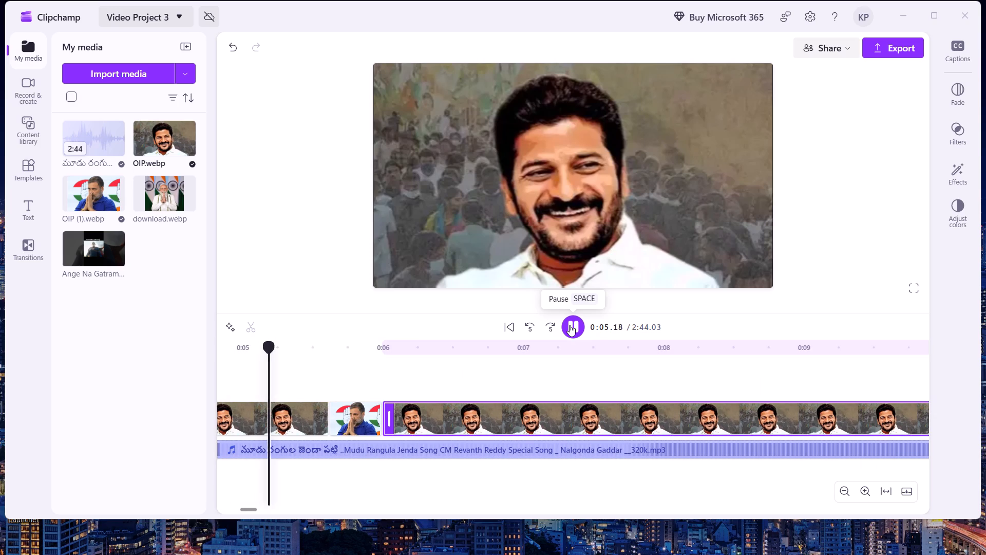
pyautogui.click(570, 325)
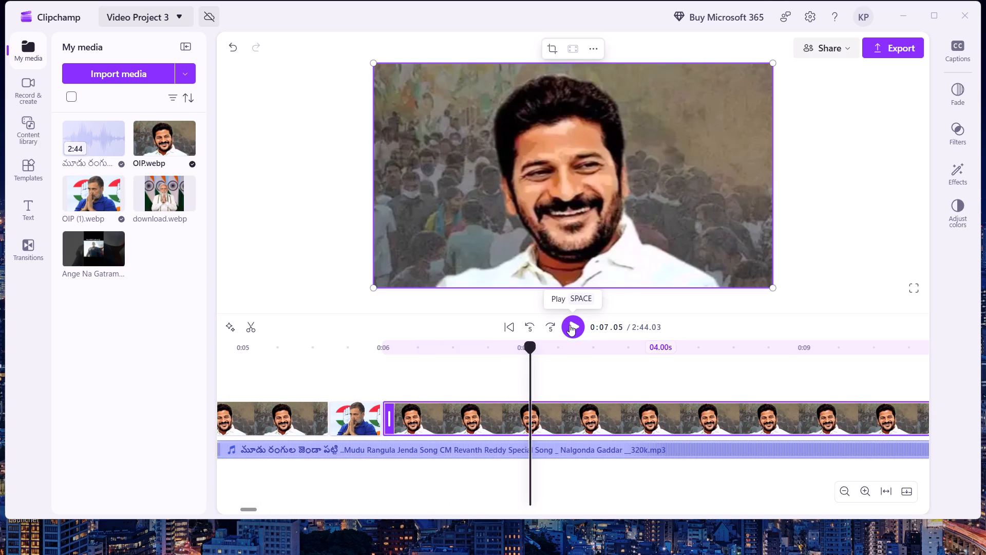
pyautogui.click(508, 327)
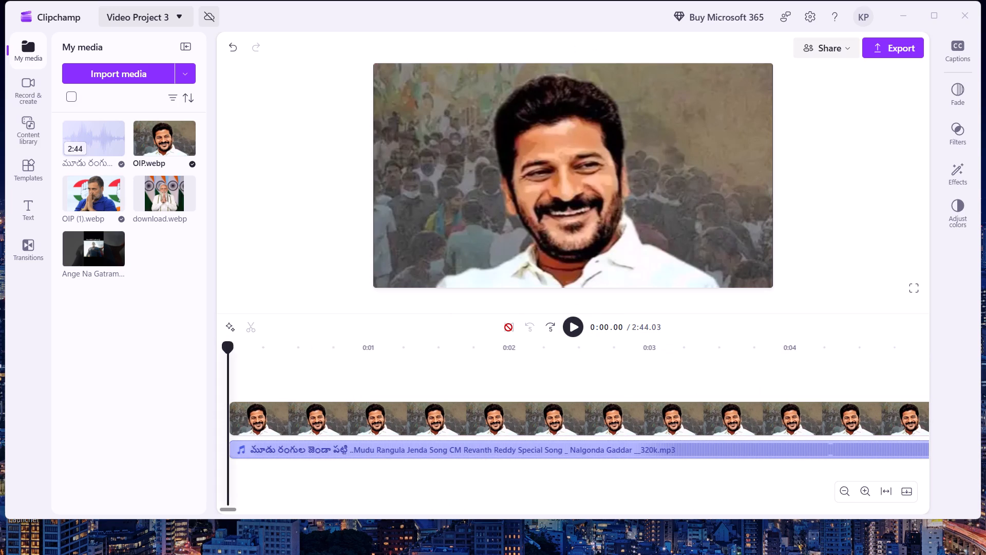
# Split the first OIP.webp clip and the song at about 0.97 and 1.52 seconds, and delete the OIP.webp piece between the cuts.
pyautogui.click(400, 423)
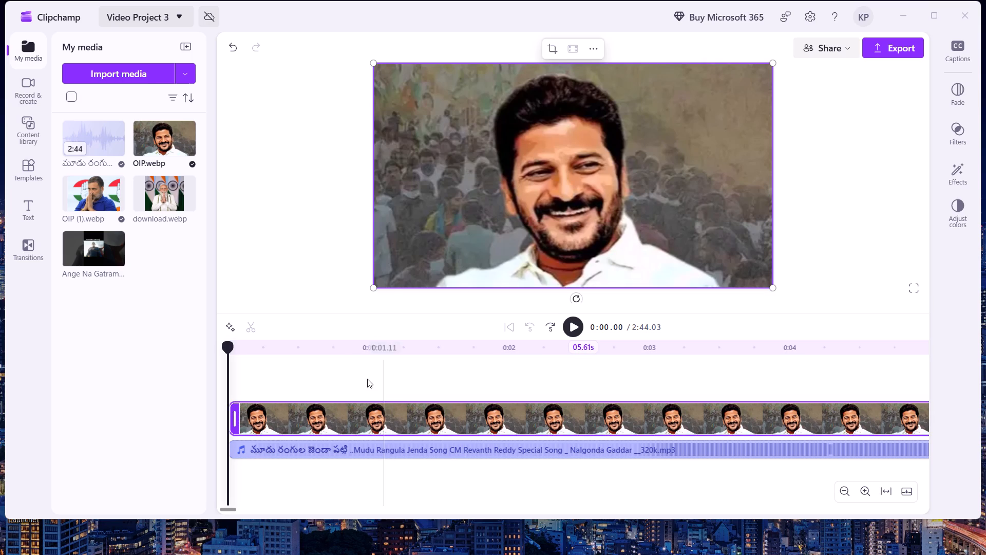
pyautogui.click(364, 373)
pyautogui.click(250, 331)
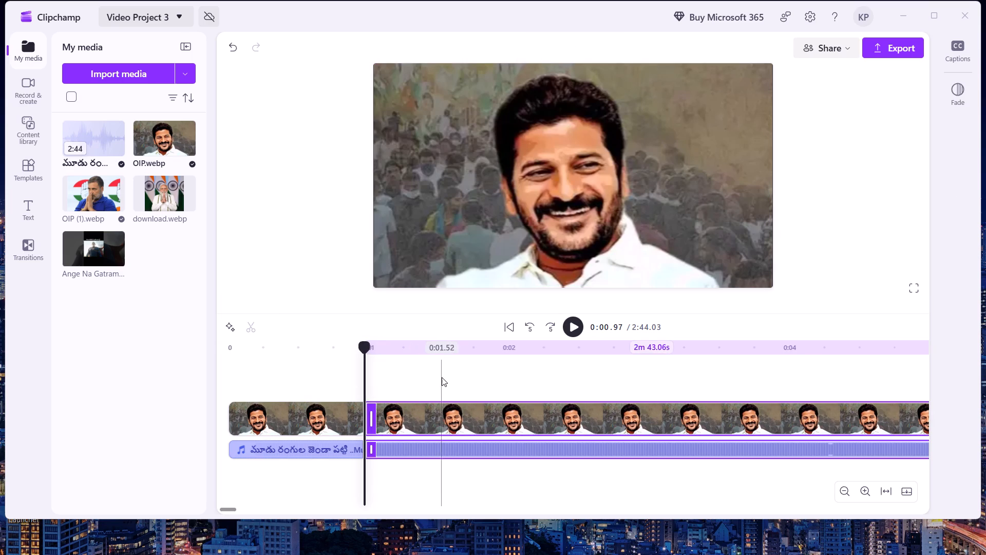
pyautogui.click(442, 377)
pyautogui.click(255, 328)
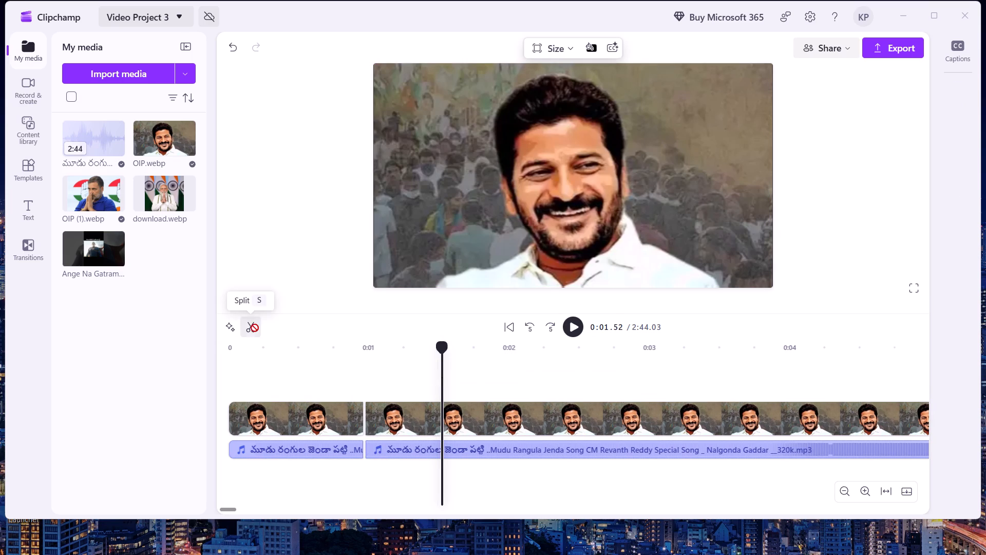
pyautogui.click(408, 404)
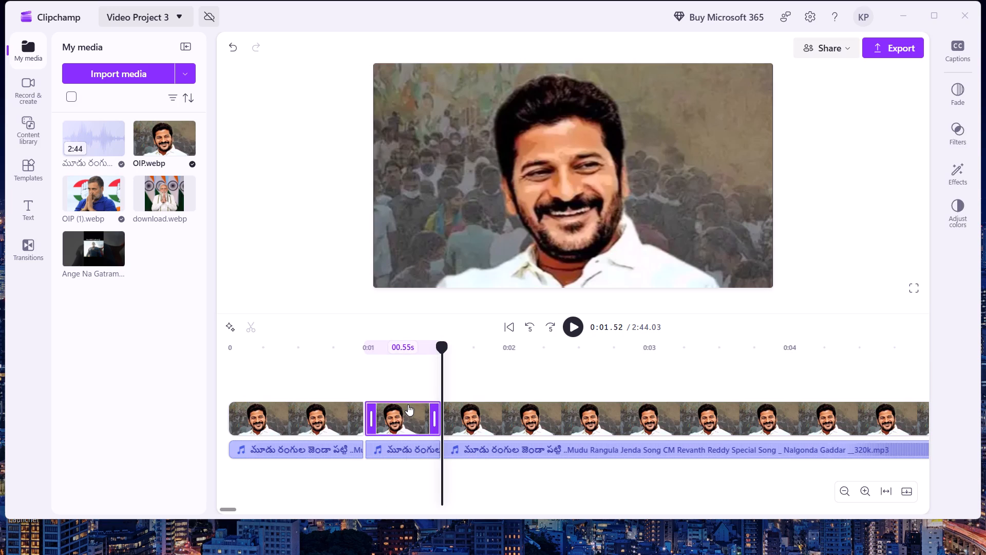
pyautogui.press('BackSpace')
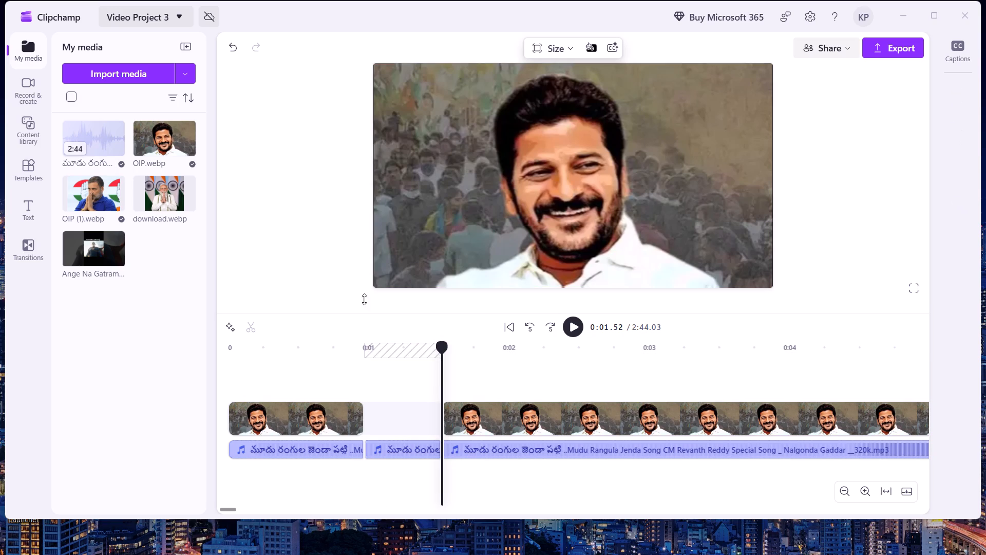
# Add OIP (1).webp on a new track above the gap, starting at about 0.97 seconds, and split it at 1.52 seconds.
pyautogui.moveTo(90, 198); pyautogui.dragTo(353, 386)
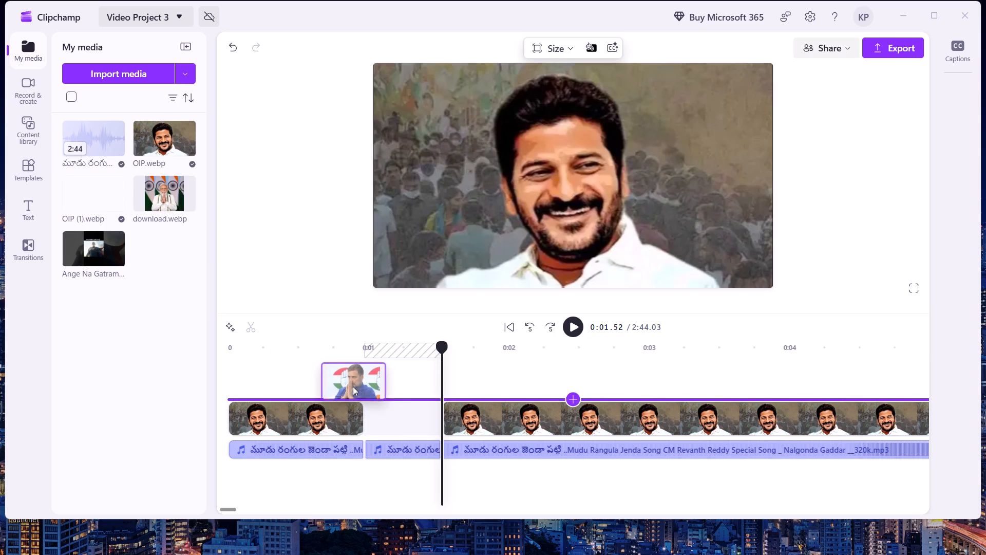
pyautogui.moveTo(353, 386); pyautogui.dragTo(381, 405)
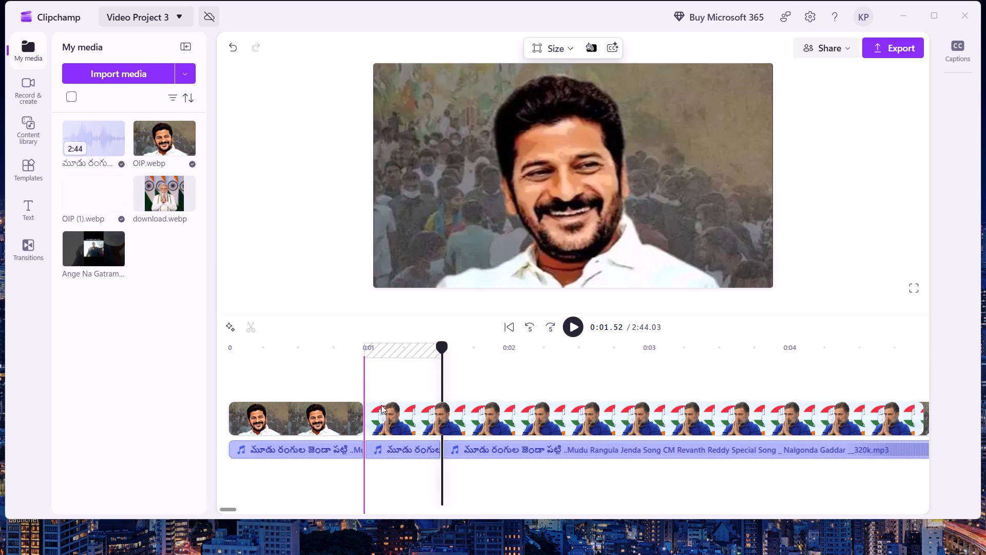
pyautogui.moveTo(381, 405); pyautogui.dragTo(391, 384)
pyautogui.click(391, 384)
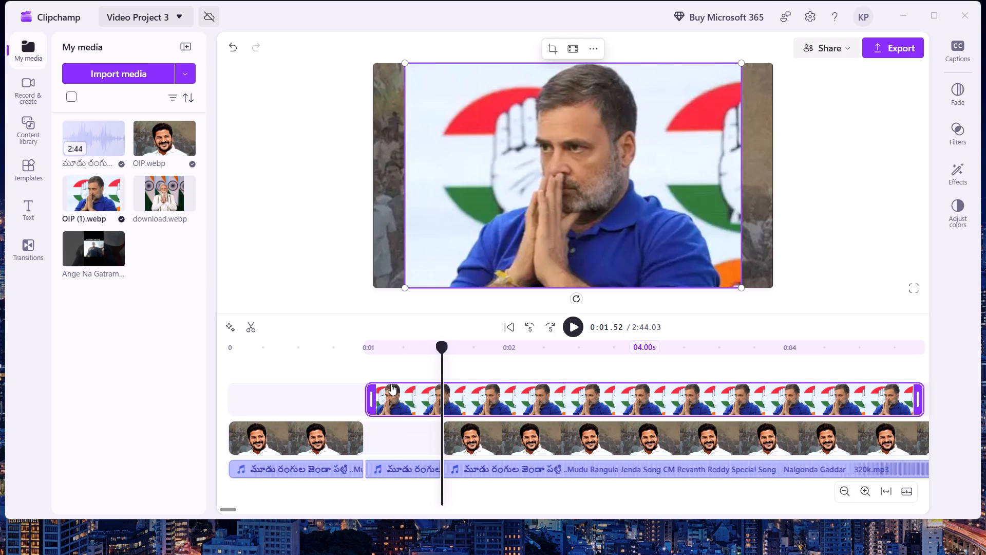
pyautogui.click(253, 324)
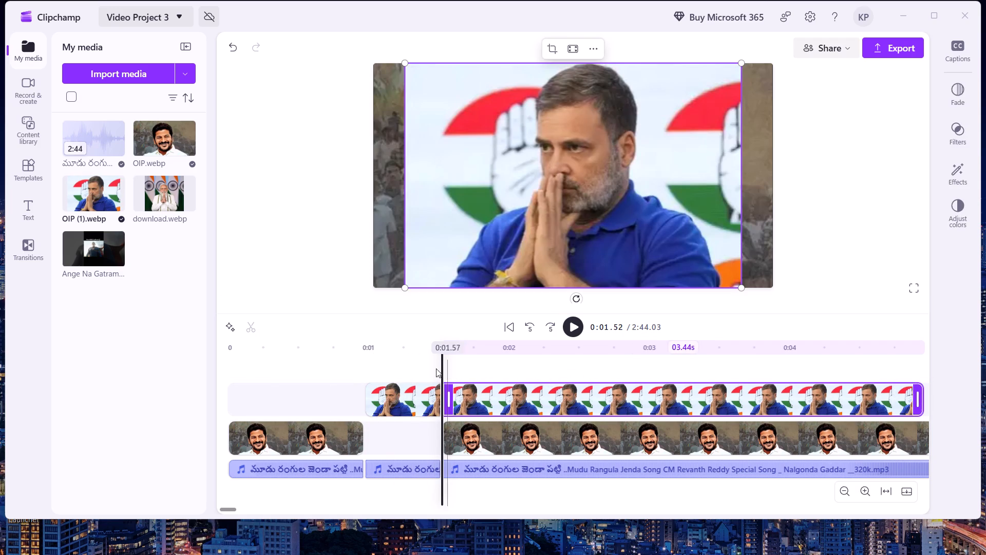
pyautogui.click(445, 367)
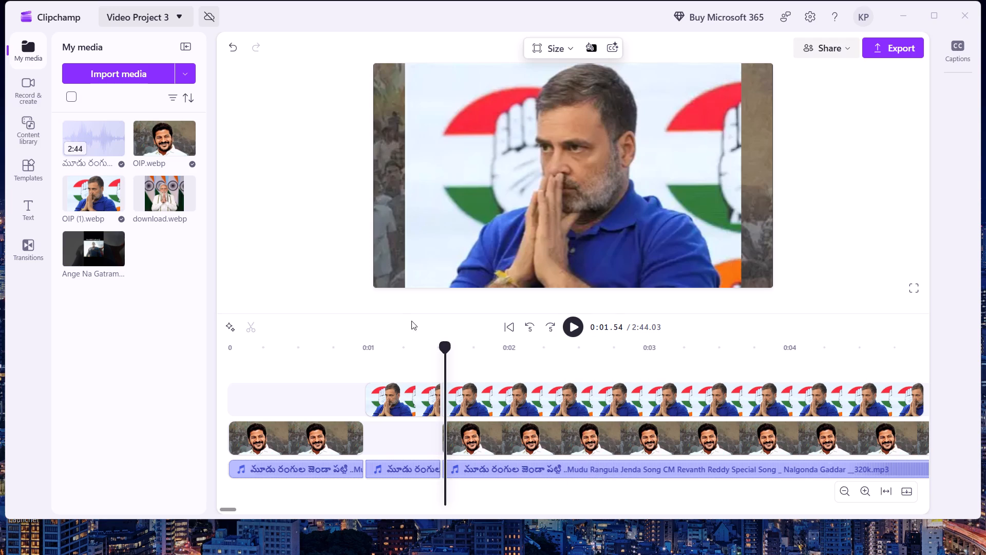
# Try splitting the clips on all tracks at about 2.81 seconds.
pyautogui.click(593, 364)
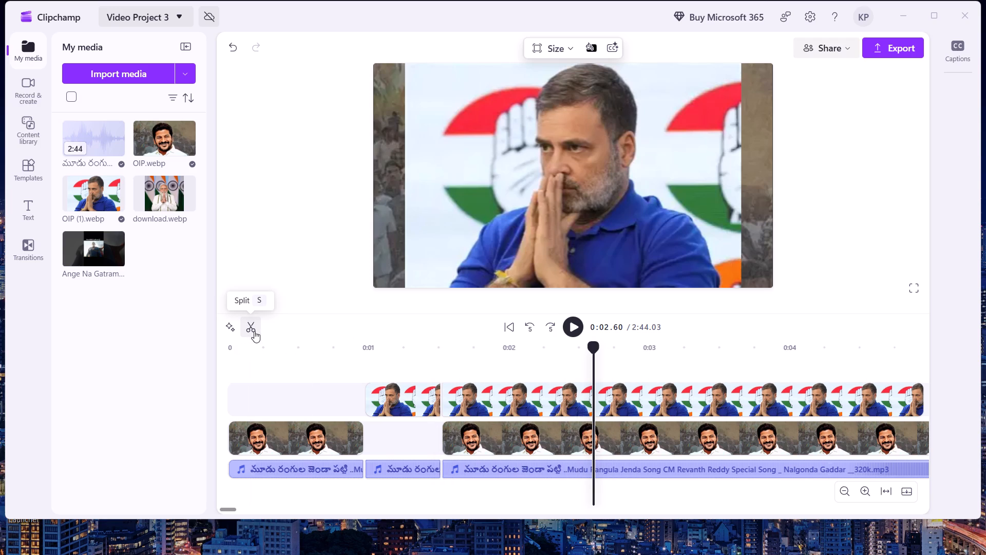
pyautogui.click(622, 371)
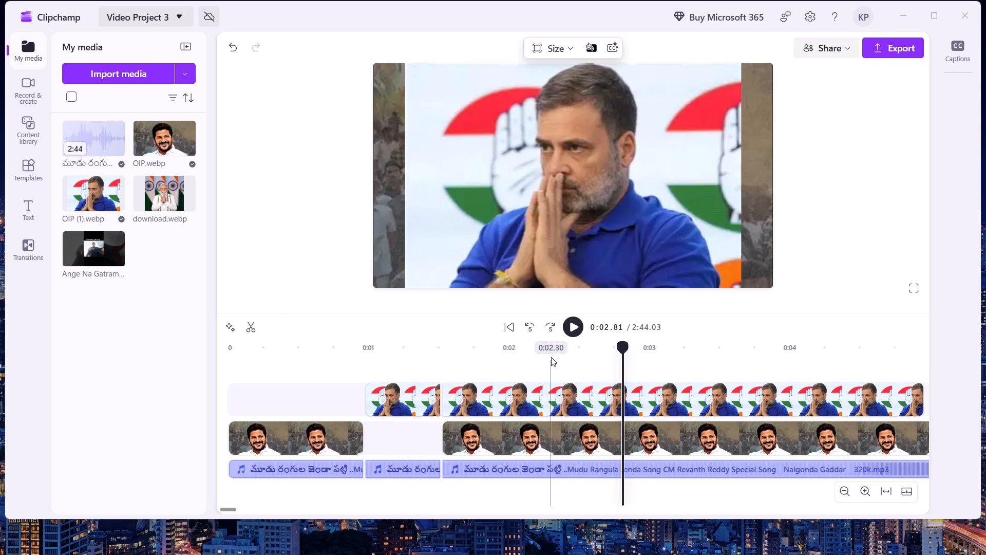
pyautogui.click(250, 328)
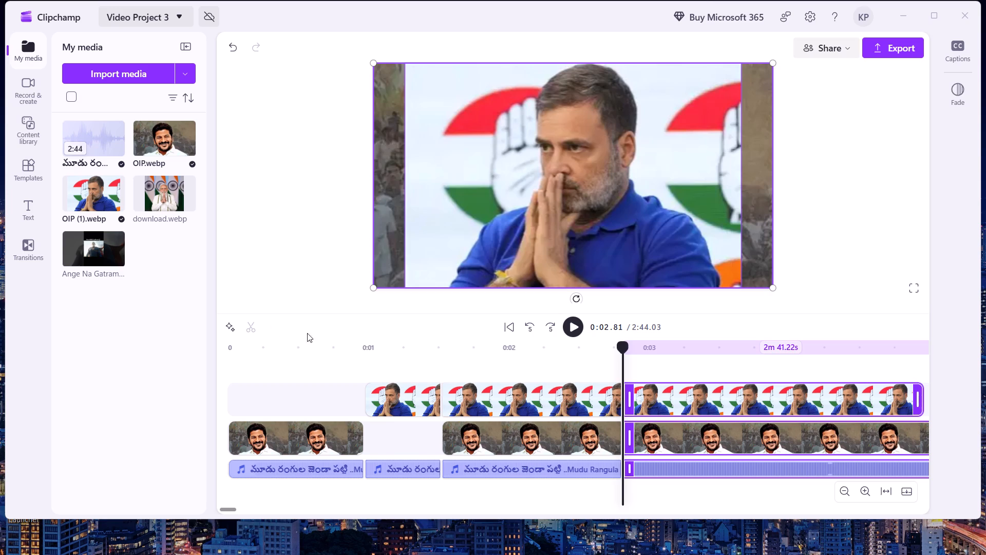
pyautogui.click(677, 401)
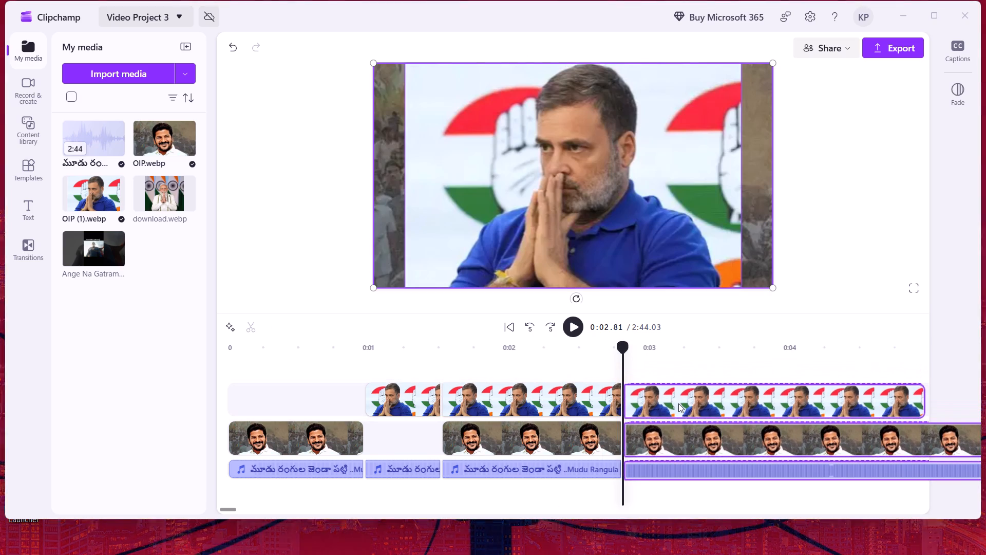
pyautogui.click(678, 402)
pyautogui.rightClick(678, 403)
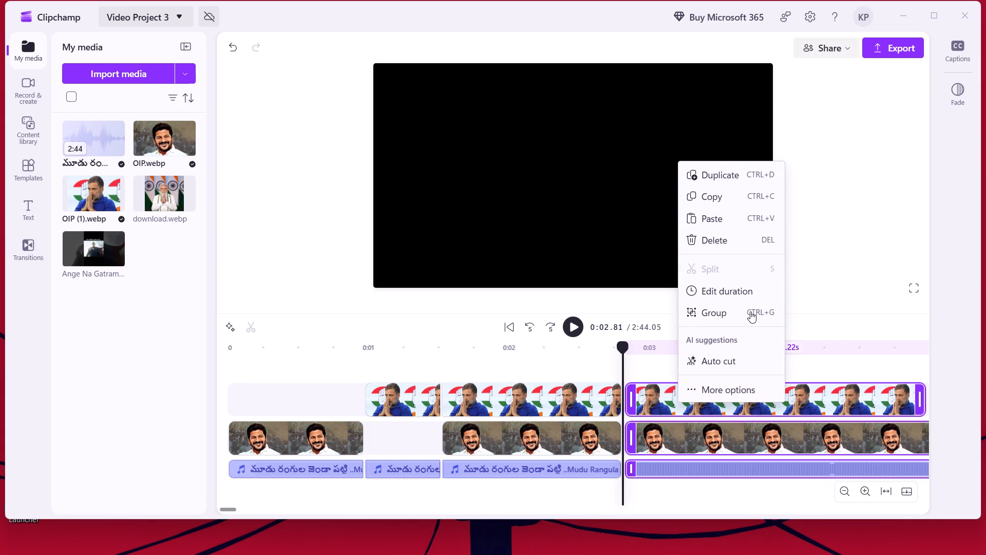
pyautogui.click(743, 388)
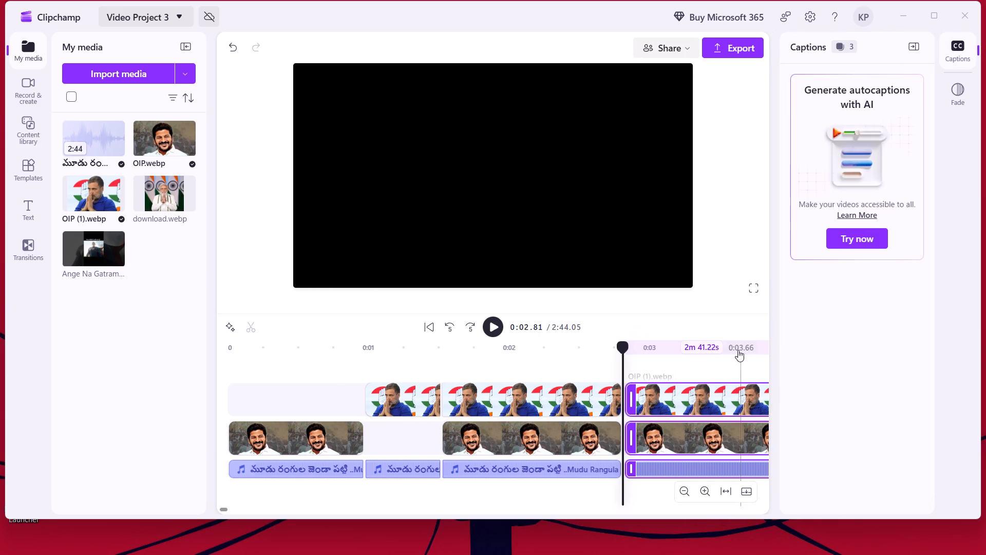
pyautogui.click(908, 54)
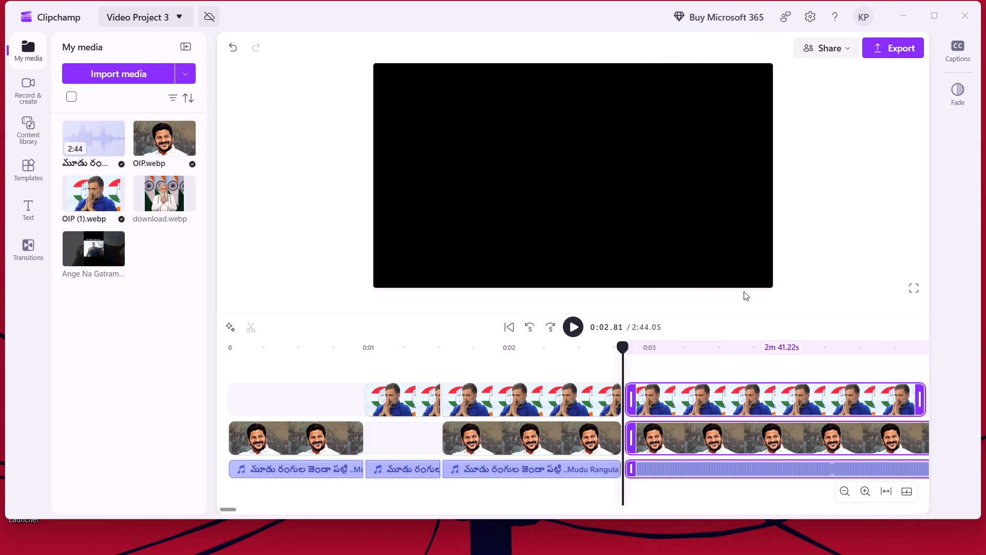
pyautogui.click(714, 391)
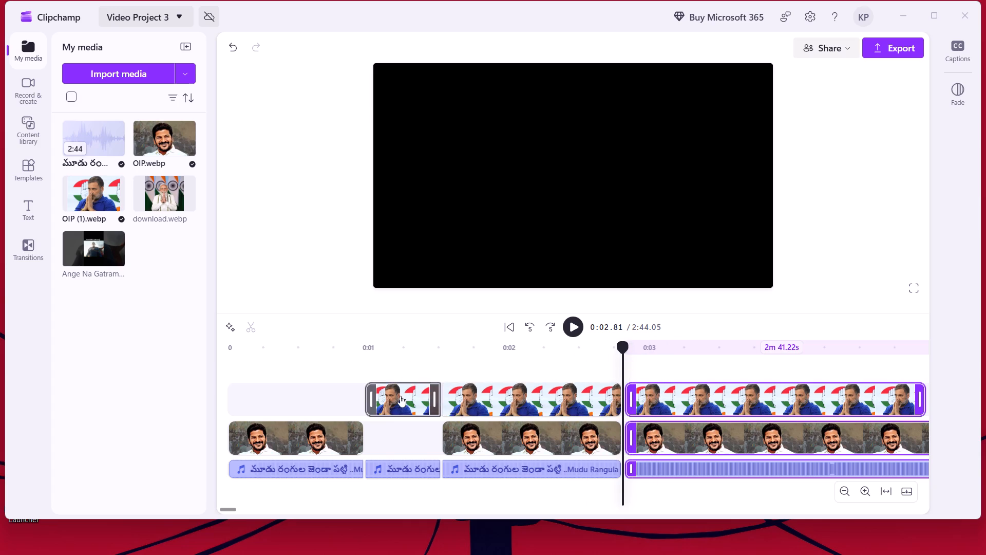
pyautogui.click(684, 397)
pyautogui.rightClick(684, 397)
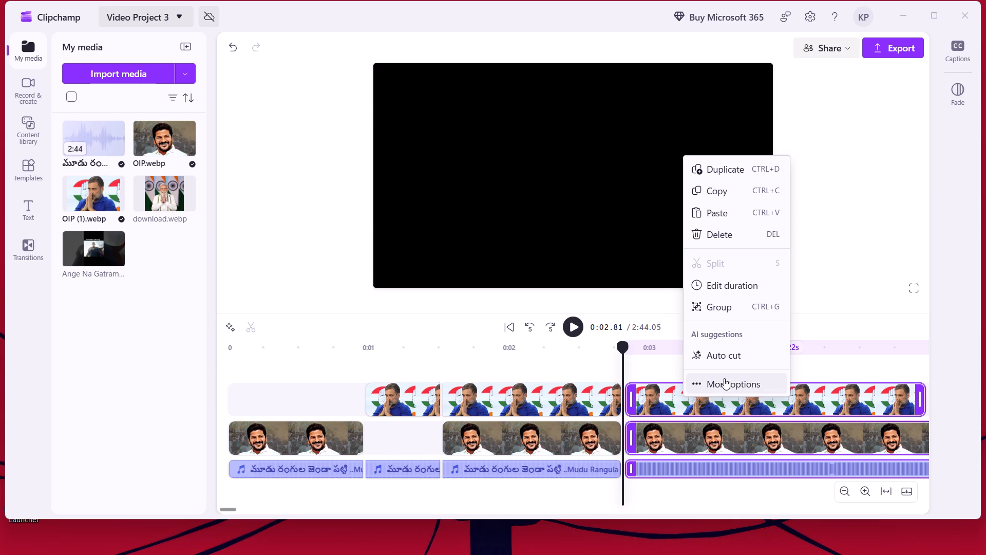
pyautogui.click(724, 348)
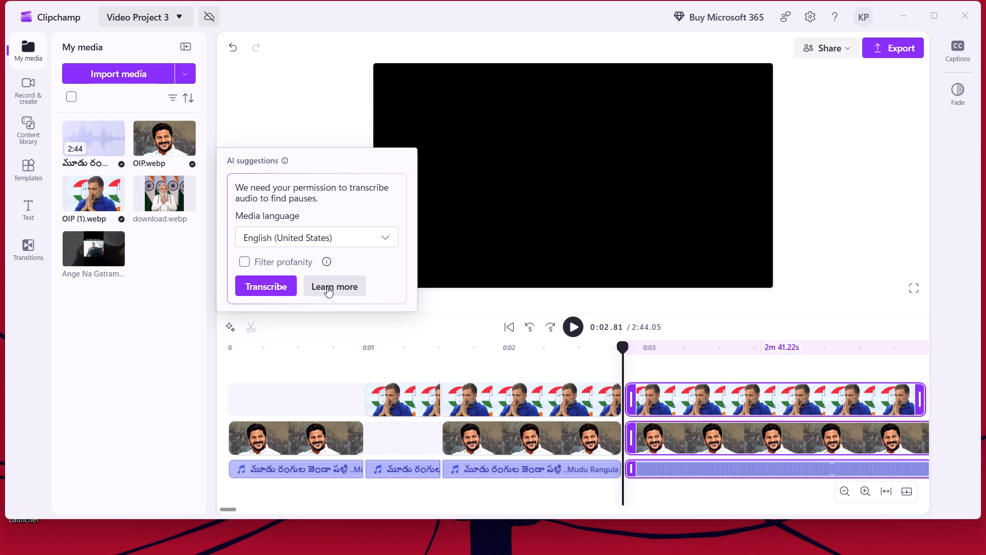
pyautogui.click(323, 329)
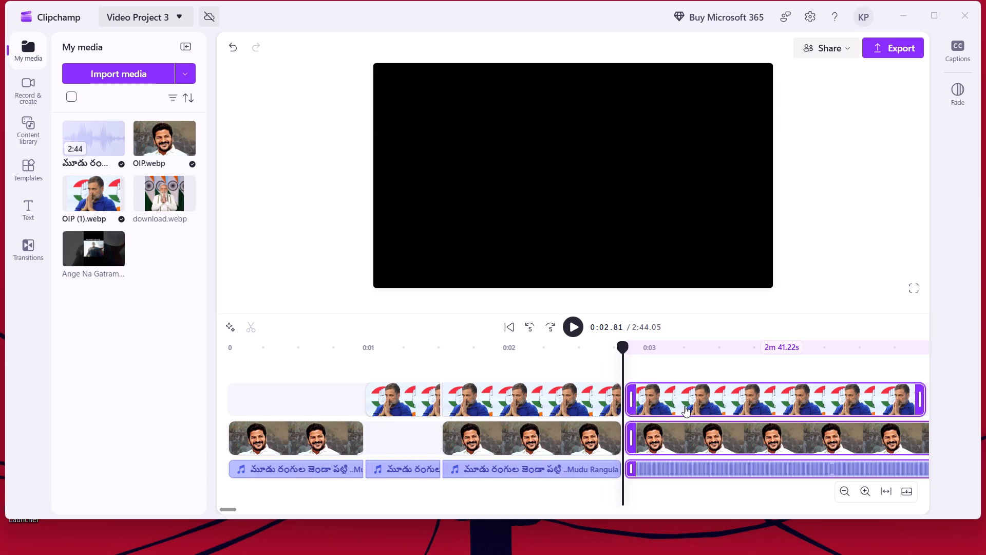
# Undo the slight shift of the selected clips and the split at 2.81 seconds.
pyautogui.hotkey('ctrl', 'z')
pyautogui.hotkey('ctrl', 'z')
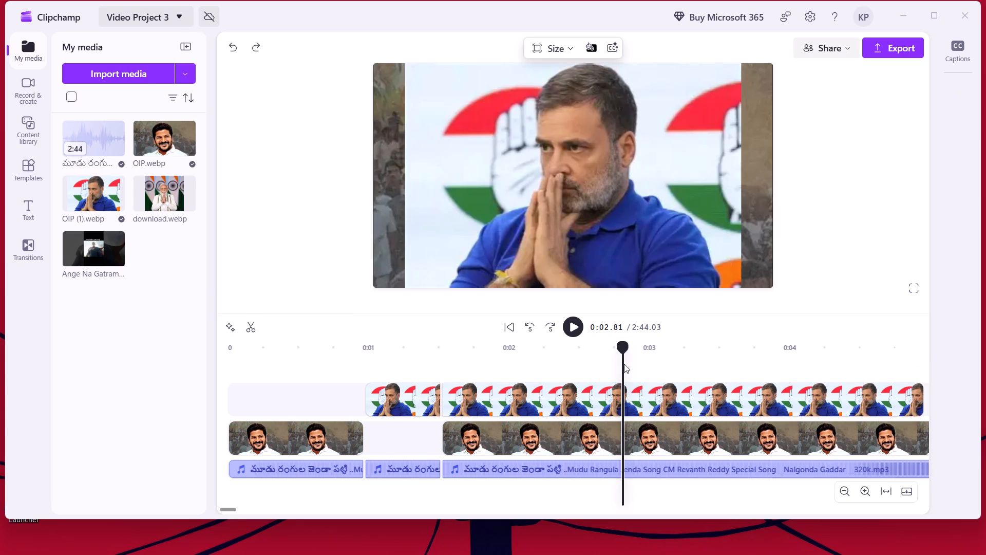
# Delete the remaining OIP (1).webp piece after 1.52 seconds on the upper track.
pyautogui.click(594, 396)
pyautogui.press('BackSpace')
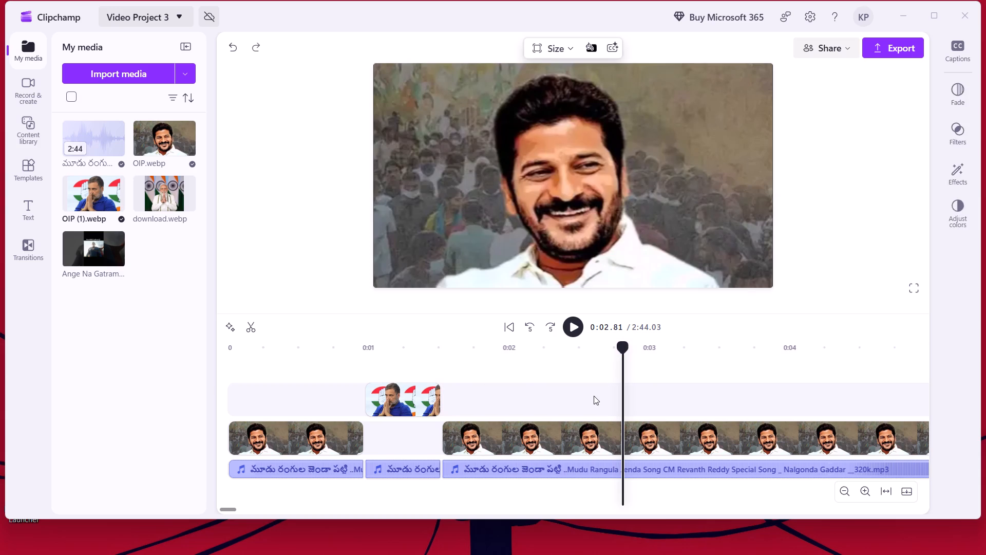
# Play from the start to find the next beat, and split the OIP.webp clip and the song at 2.39 and 2.93 seconds.
pyautogui.click(511, 328)
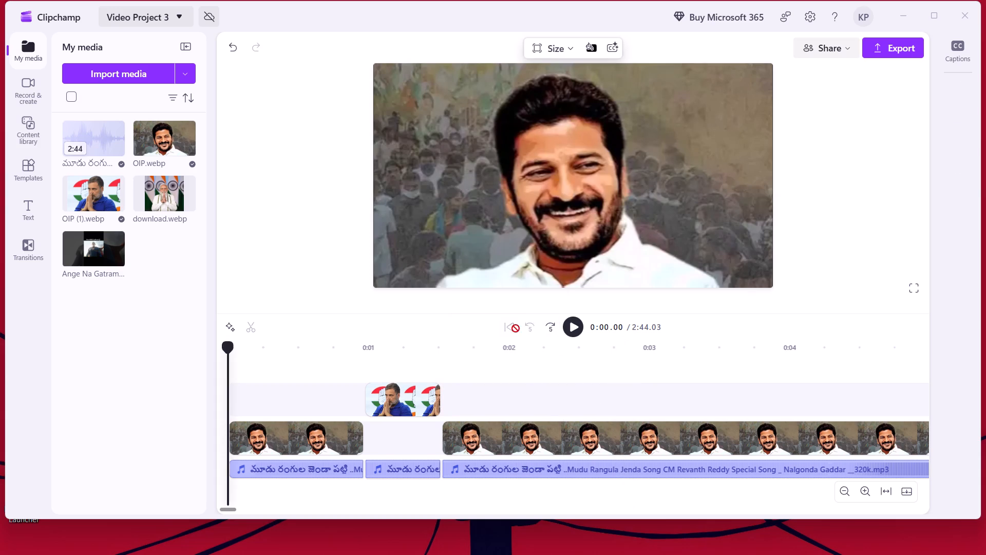
pyautogui.click(568, 331)
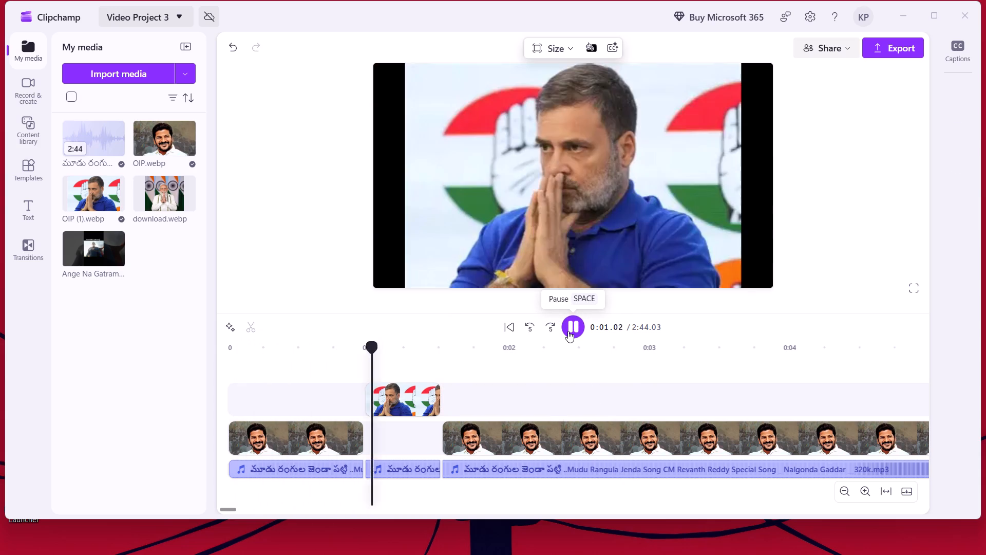
pyautogui.click(568, 331)
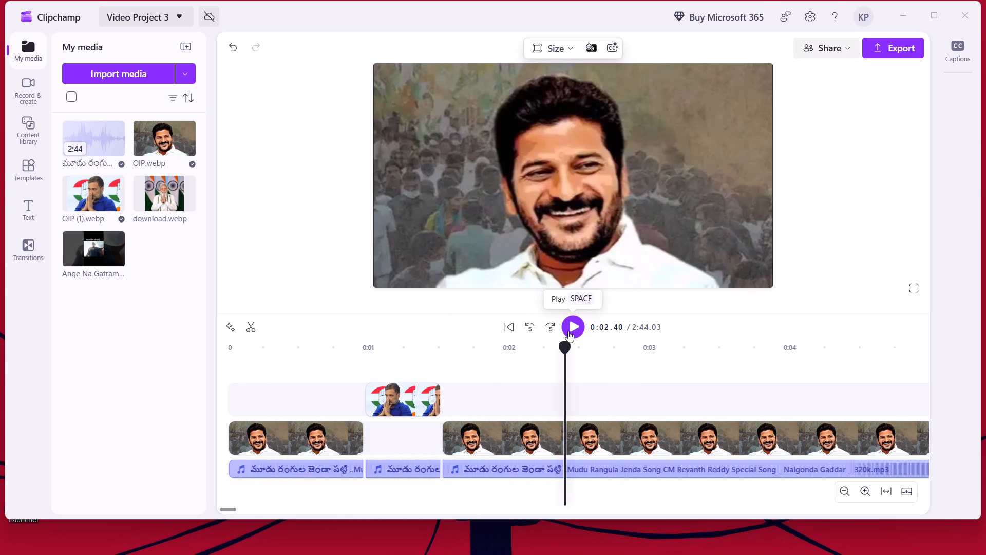
pyautogui.click(564, 413)
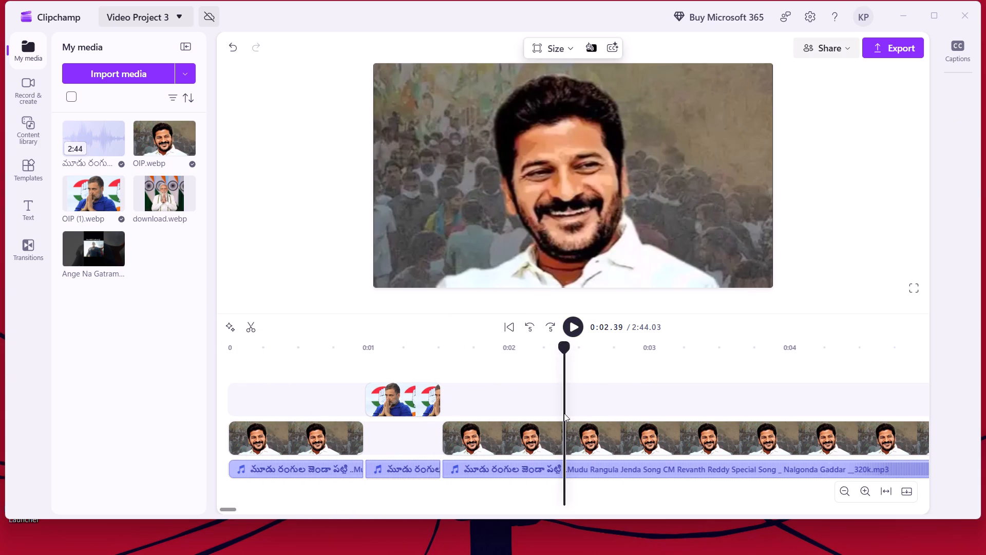
pyautogui.click(248, 326)
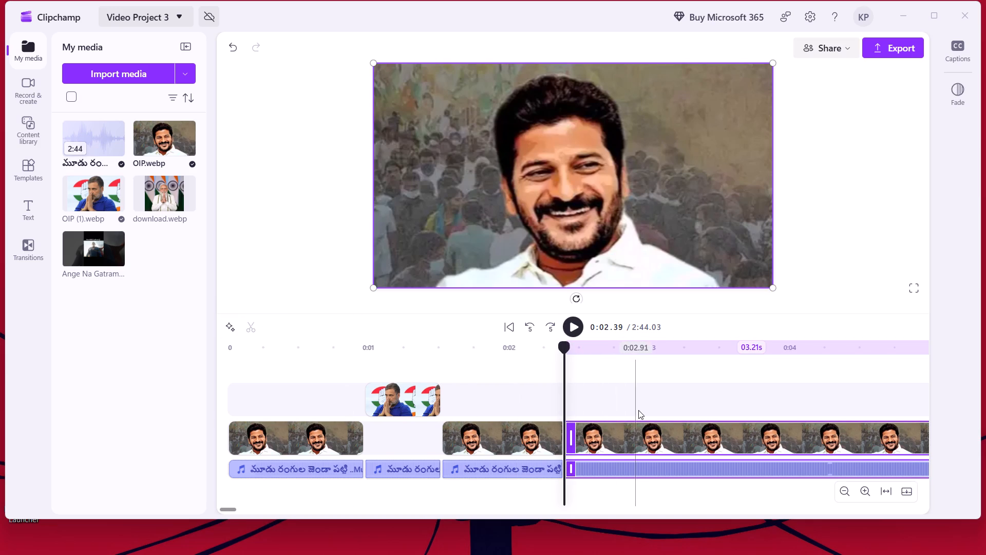
pyautogui.click(638, 410)
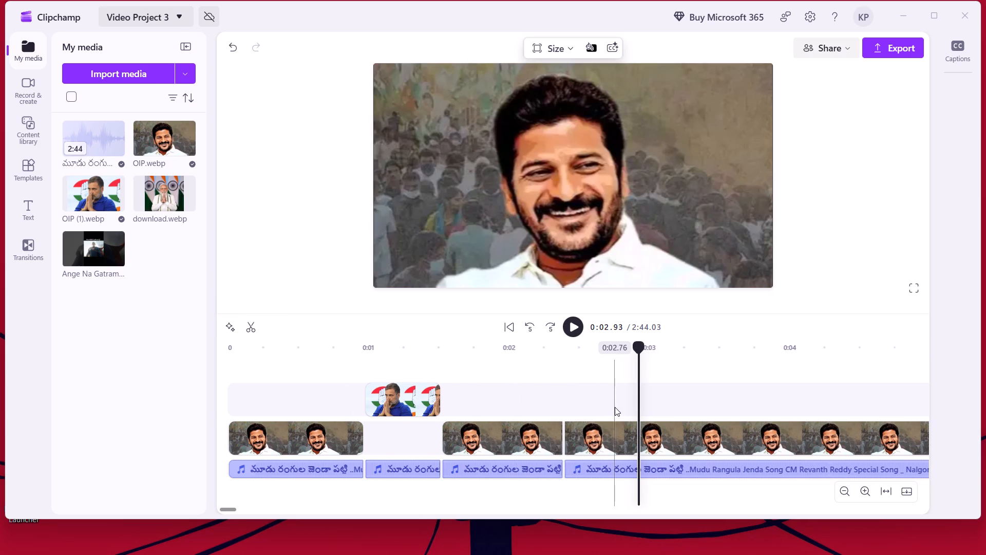
pyautogui.click(250, 327)
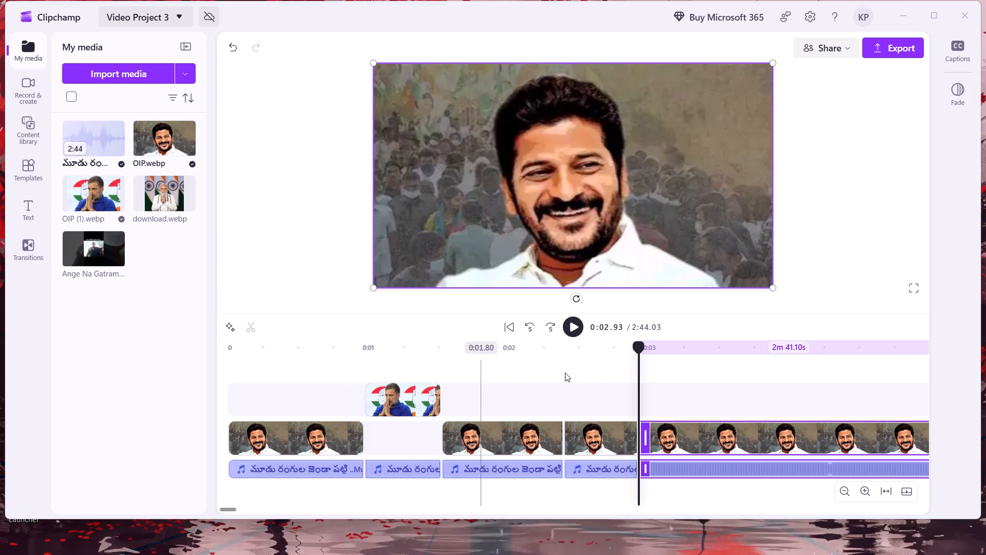
# Delete the OIP.webp piece between 2.39 and 2.93 seconds, keeping the song beneath it.
pyautogui.click(613, 427)
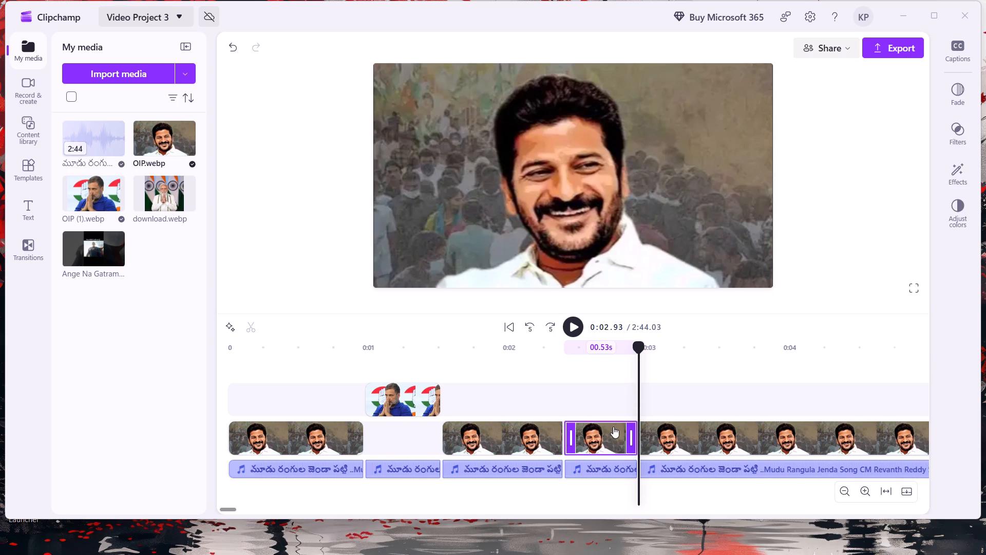
pyautogui.press('BackSpace')
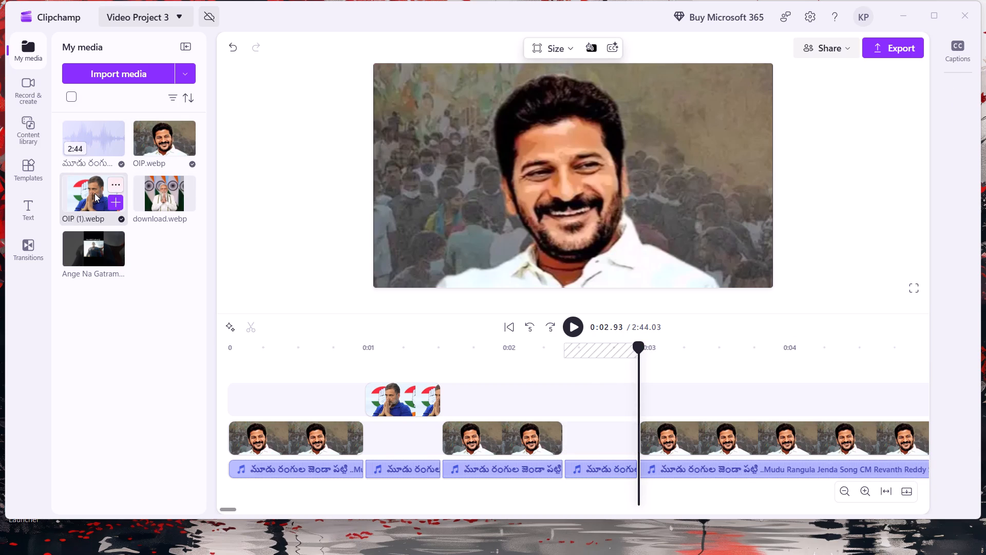
# Copy the short OIP (1).webp clip and place the copy above the new gap, starting at about 2.38 seconds.
pyautogui.rightClick(409, 404)
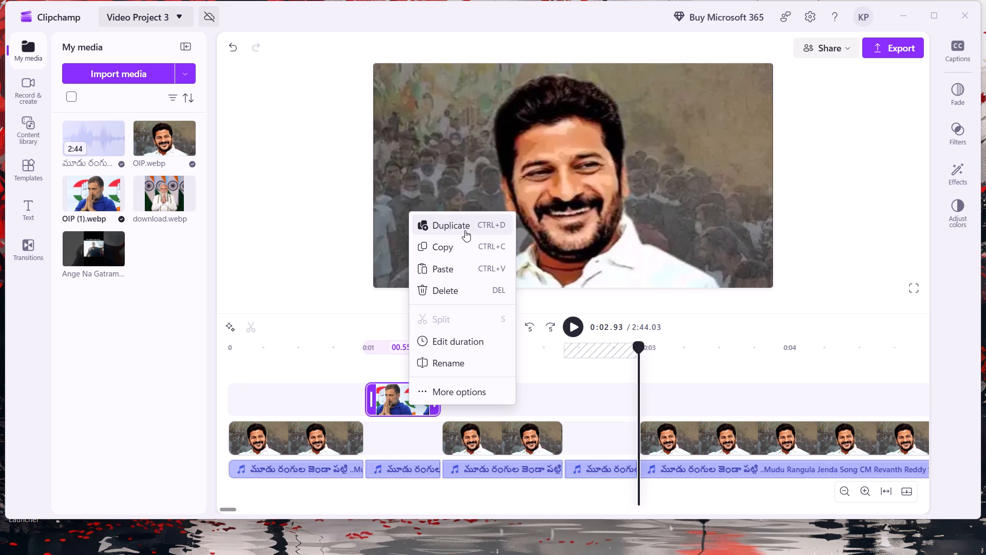
pyautogui.click(461, 252)
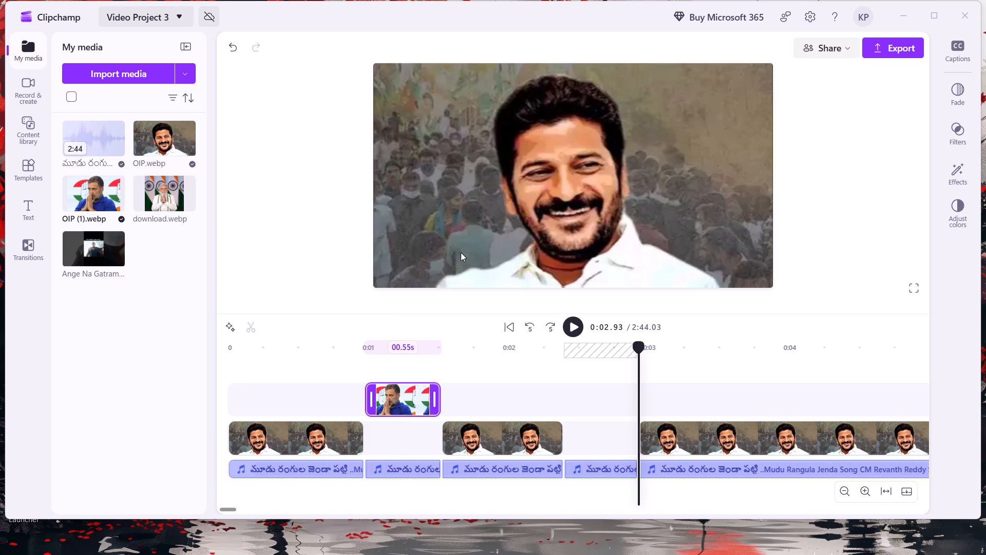
pyautogui.rightClick(586, 430)
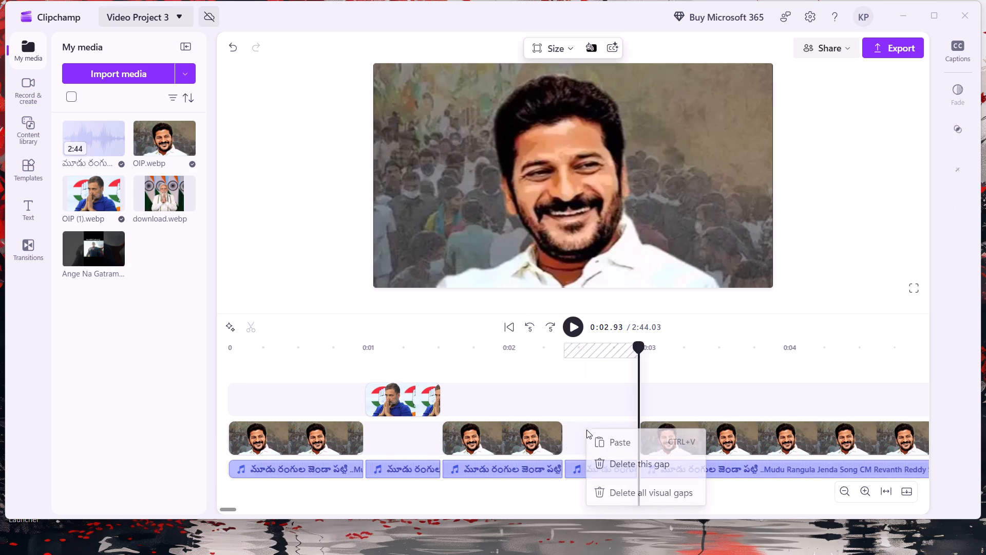
pyautogui.click(601, 442)
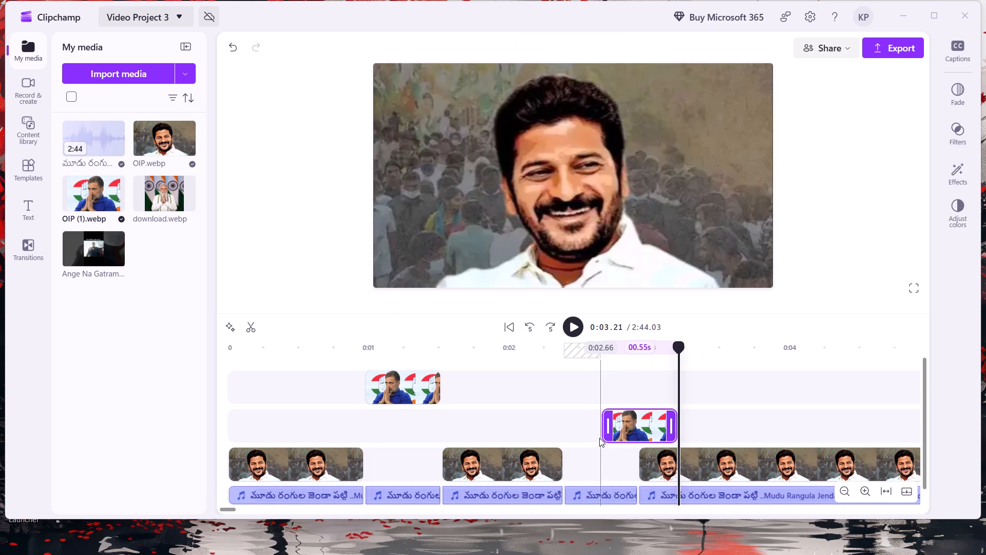
pyautogui.moveTo(622, 425); pyautogui.dragTo(580, 425)
# Move the first OIP (1).webp clip down onto the copy's track, starting at about 0.95 seconds.
pyautogui.moveTo(419, 388); pyautogui.dragTo(414, 421)
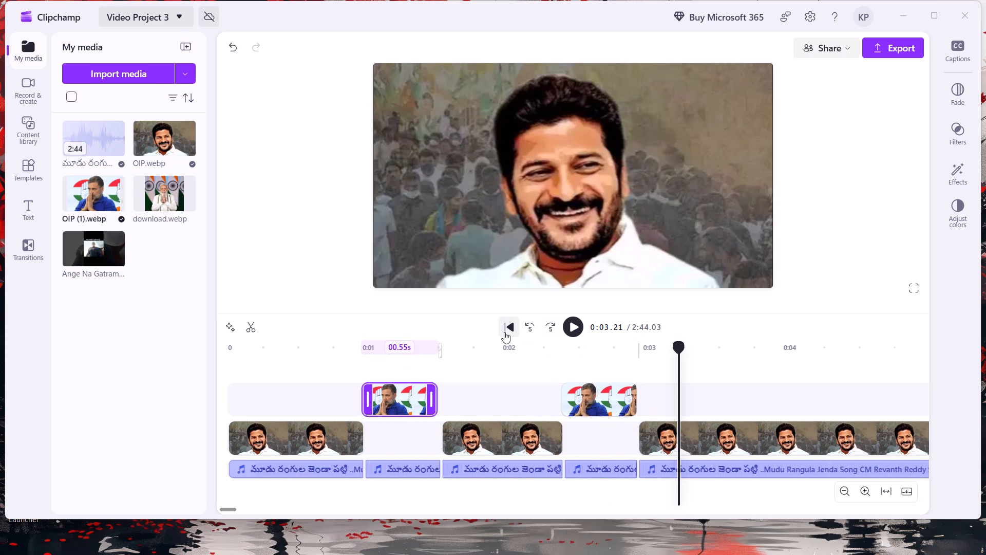
# Play the video from the start past both OIP (1).webp clips to check the cuts against the song.
pyautogui.click(504, 332)
pyautogui.click(572, 331)
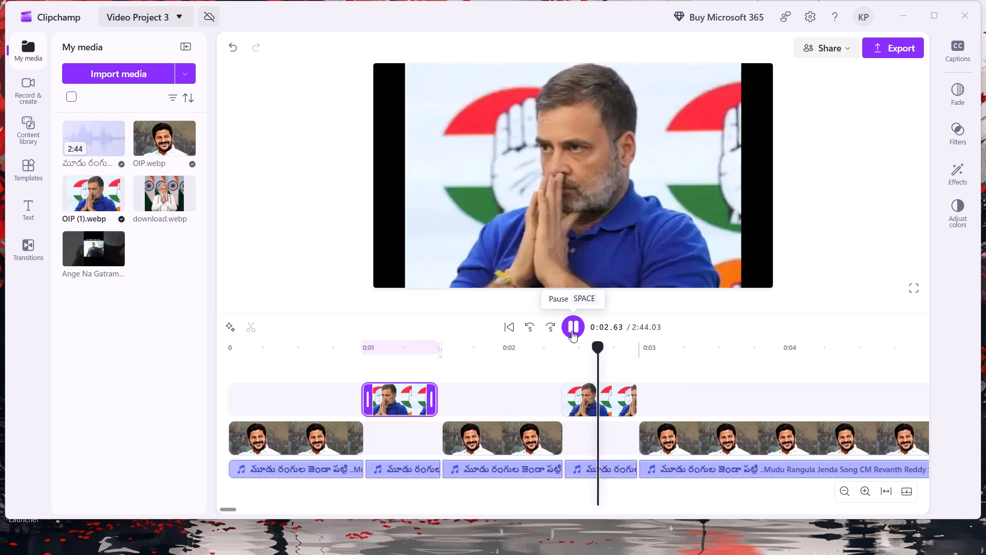
pyautogui.click(572, 331)
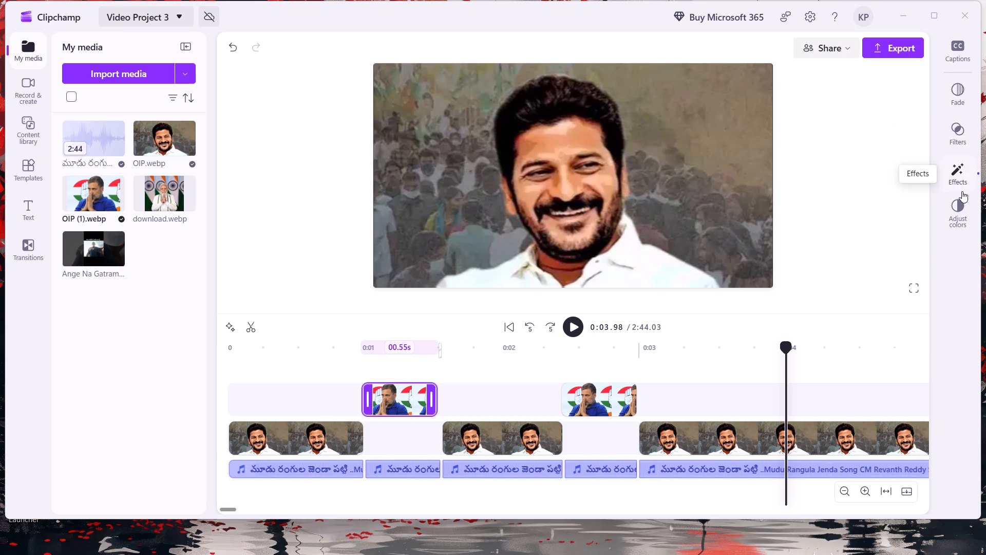
# Browse the video collections in the content library for usable stock footage.
pyautogui.click(29, 93)
pyautogui.click(23, 128)
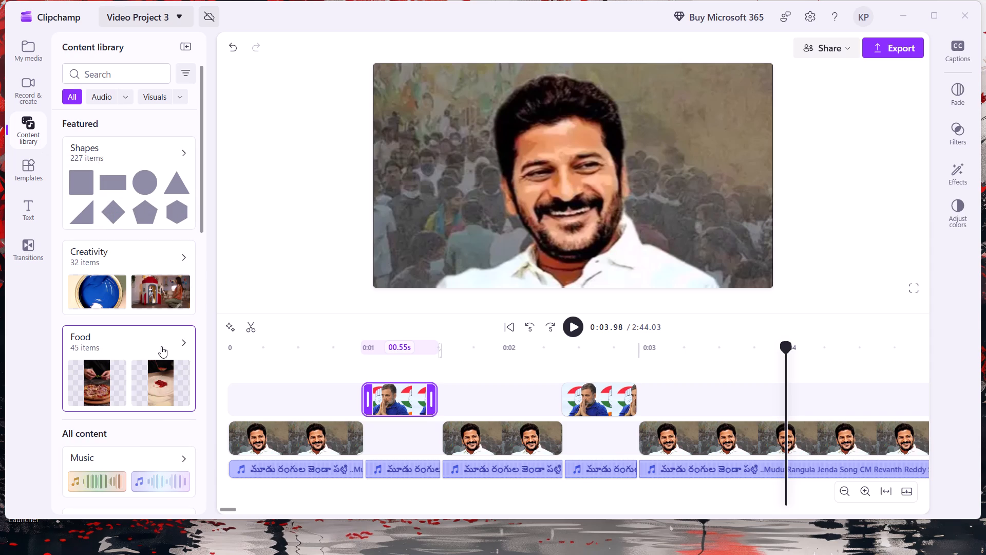
pyautogui.scroll(-5, 161, 347)
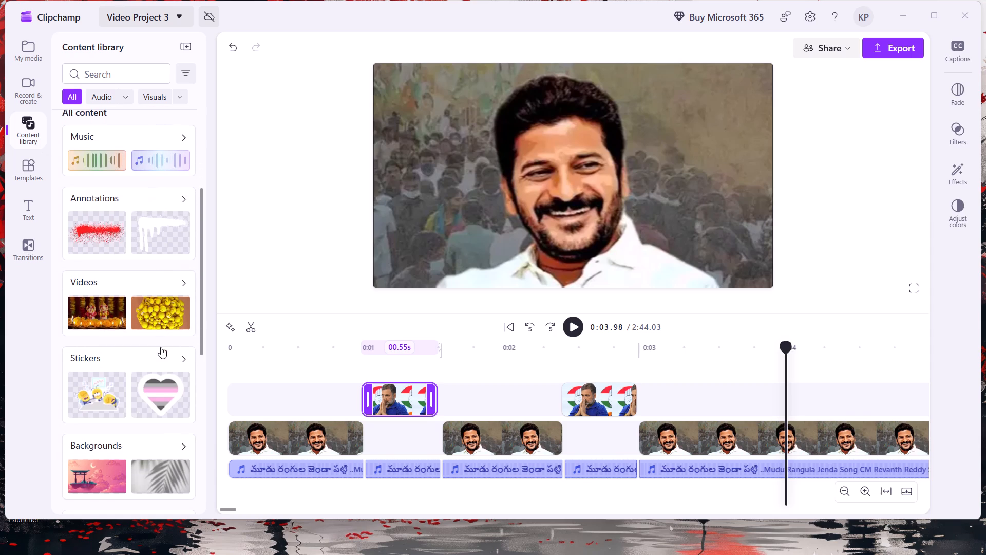
pyautogui.click(181, 280)
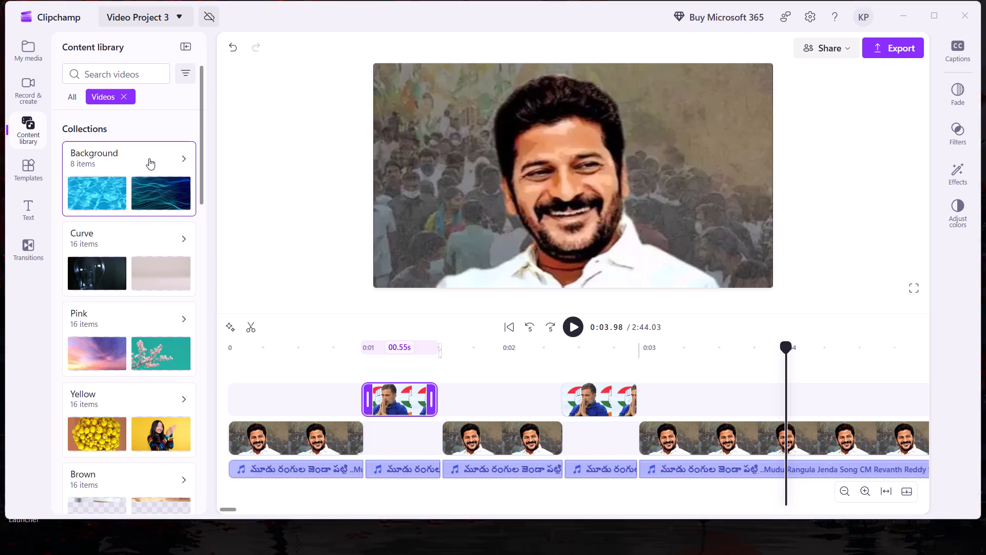
pyautogui.scroll(-1, 148, 221)
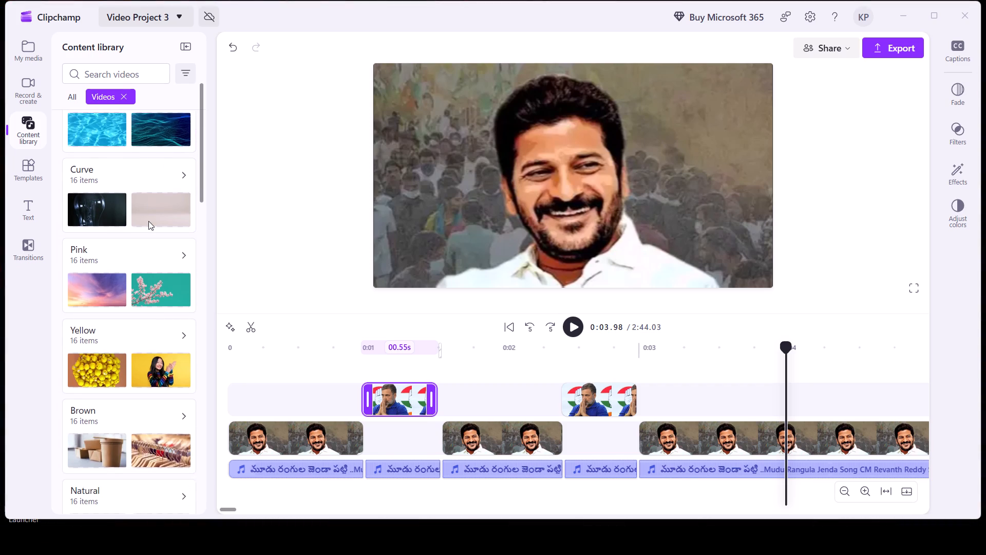
pyautogui.scroll(-6, 148, 221)
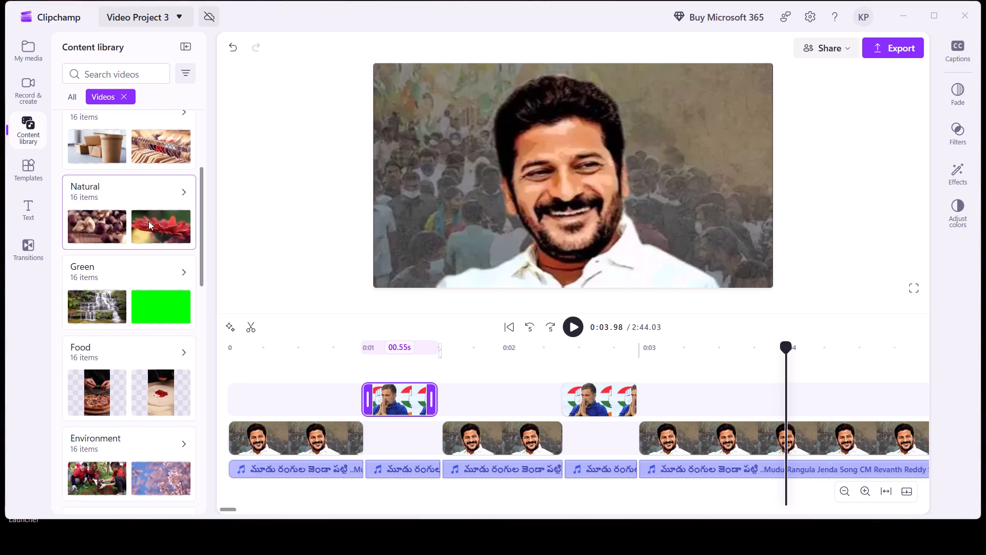
pyautogui.scroll(-4, 148, 221)
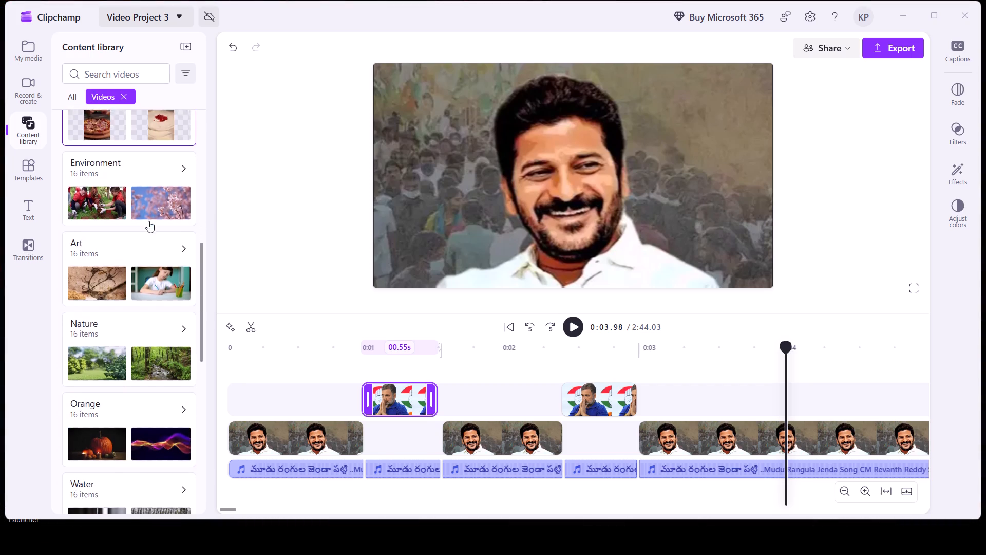
pyautogui.scroll(-5, 148, 221)
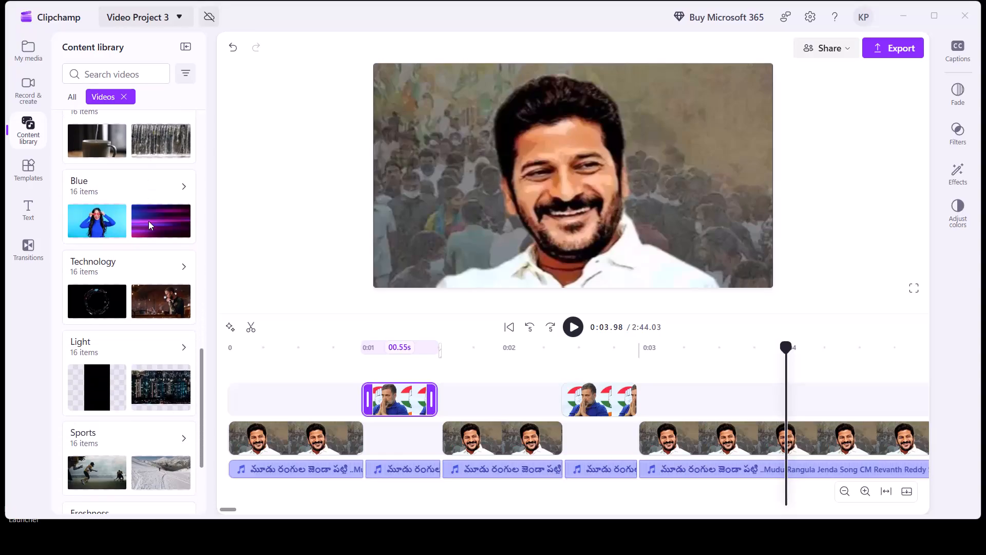
pyautogui.scroll(6, 148, 221)
pyautogui.scroll(7, 136, 133)
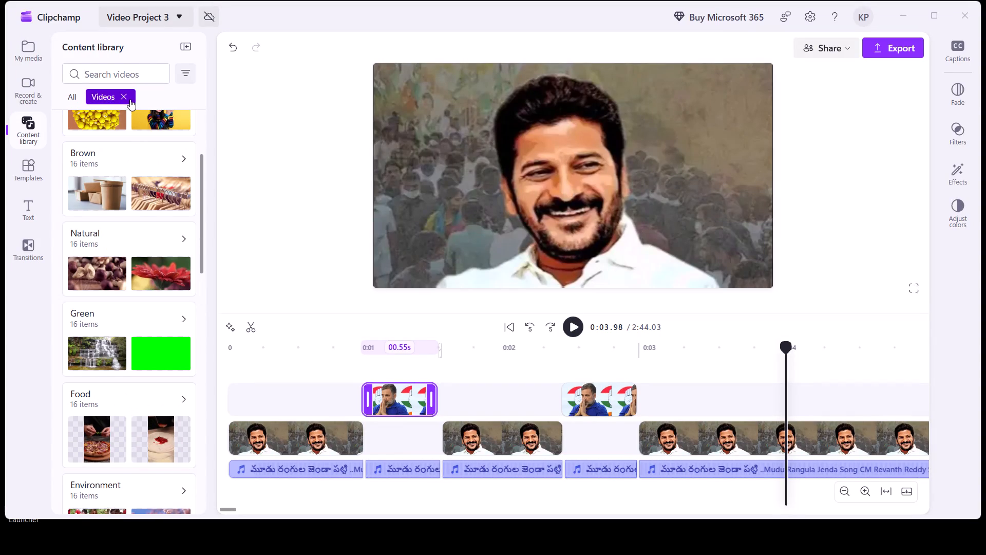
pyautogui.scroll(2, 130, 99)
# Search the content library's videos for "sun".
pyautogui.click(136, 78)
pyautogui.press('d')
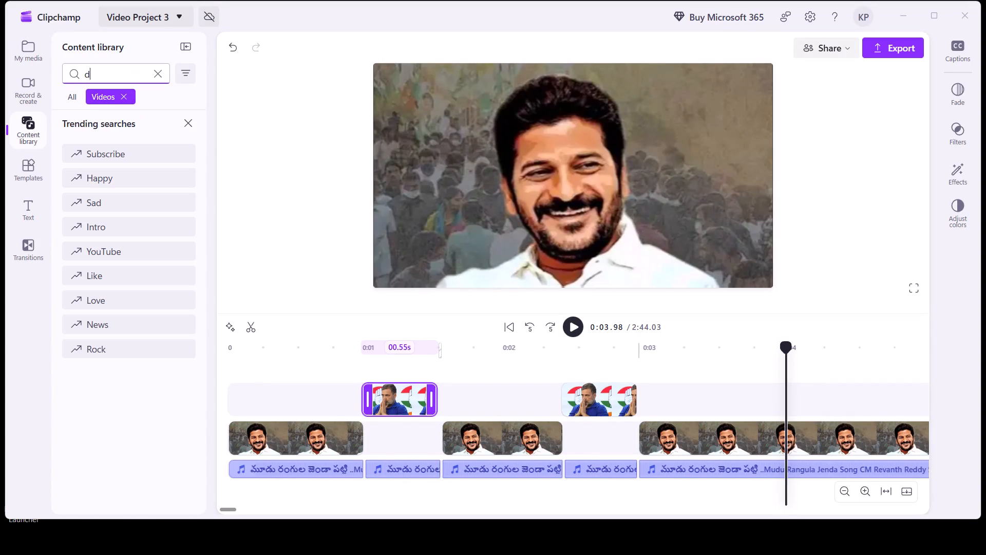
pyautogui.press('BackSpace')
pyautogui.write('sun')
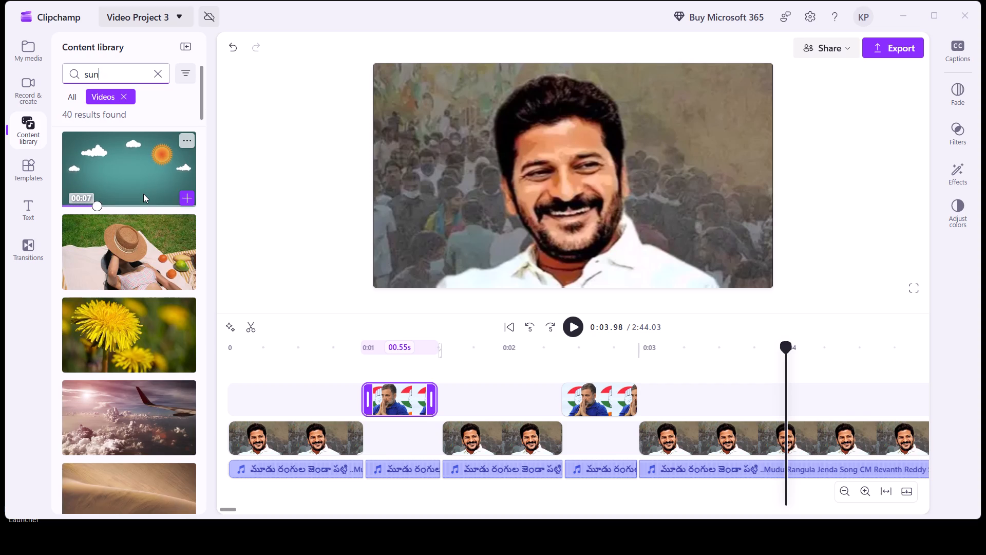
# Look through the sun video results for stock footage that suits the song, including the non-premium clips.
pyautogui.scroll(-2, 143, 195)
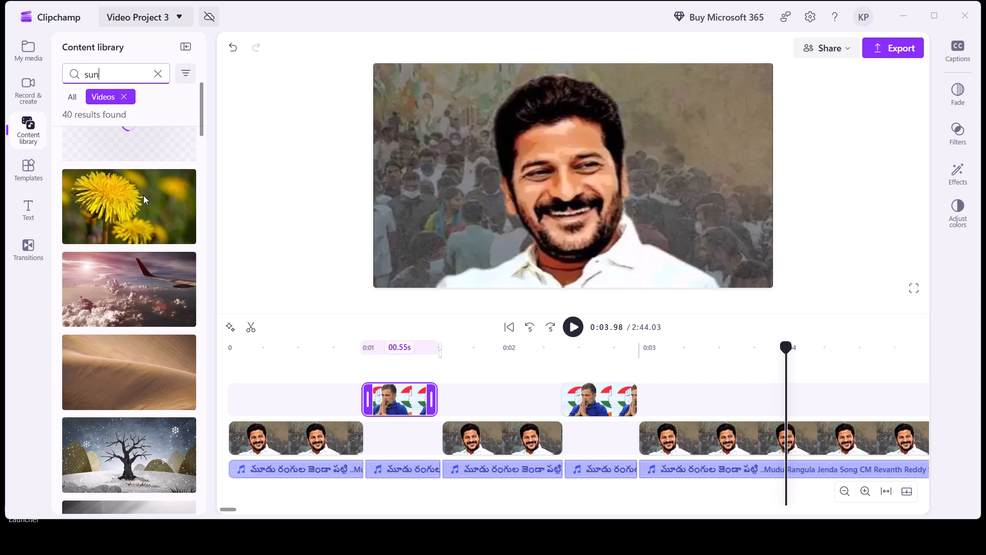
pyautogui.scroll(-5, 143, 195)
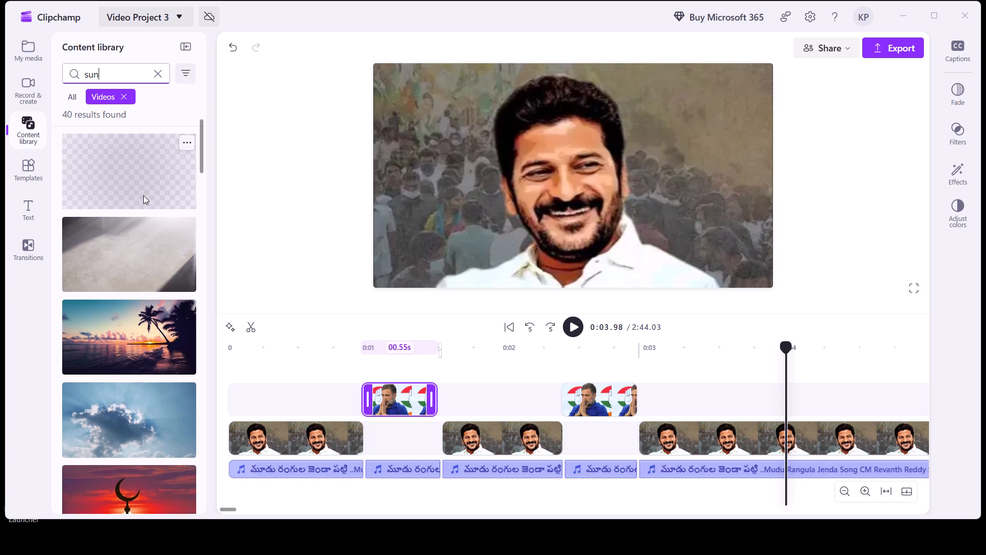
pyautogui.scroll(-6, 143, 195)
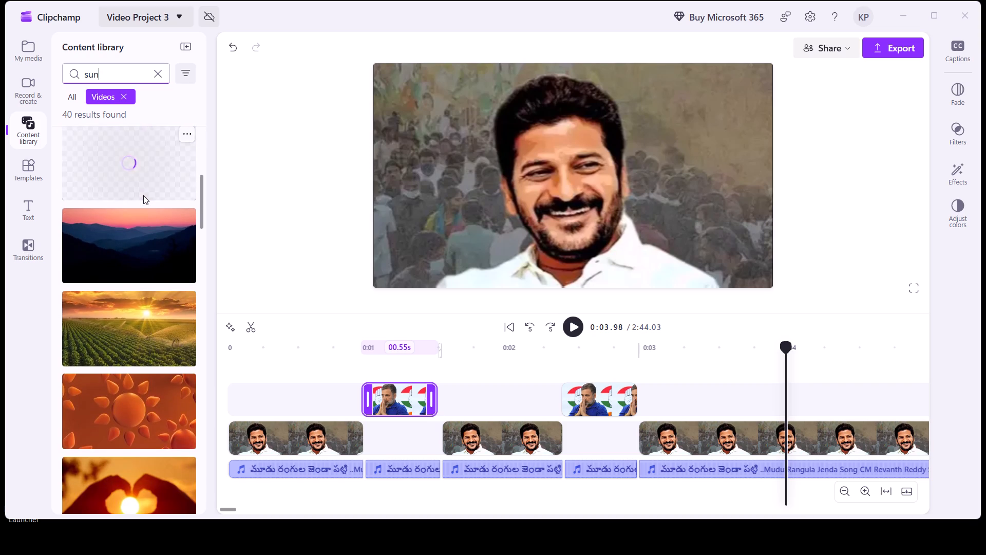
pyautogui.scroll(-3, 143, 195)
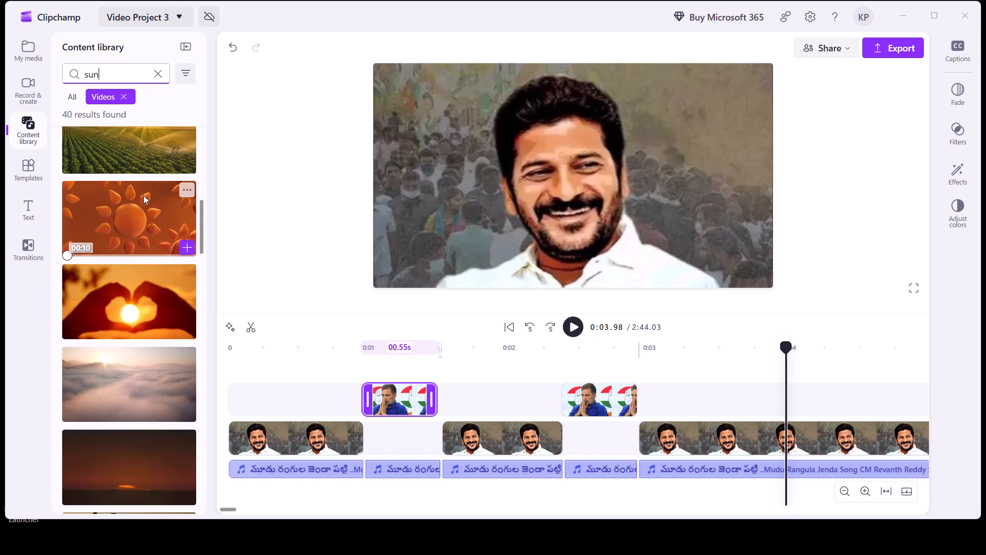
pyautogui.scroll(-5, 143, 195)
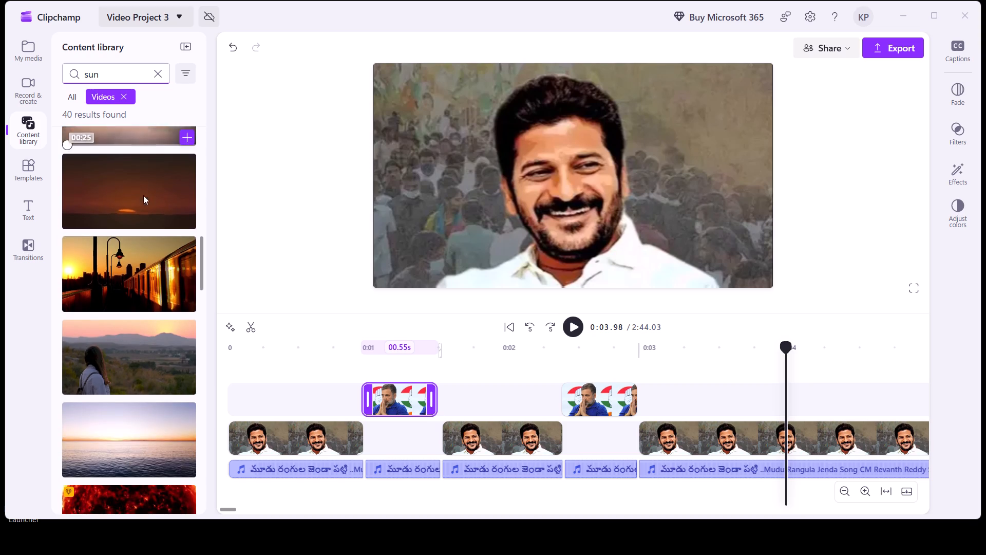
pyautogui.scroll(-6, 143, 195)
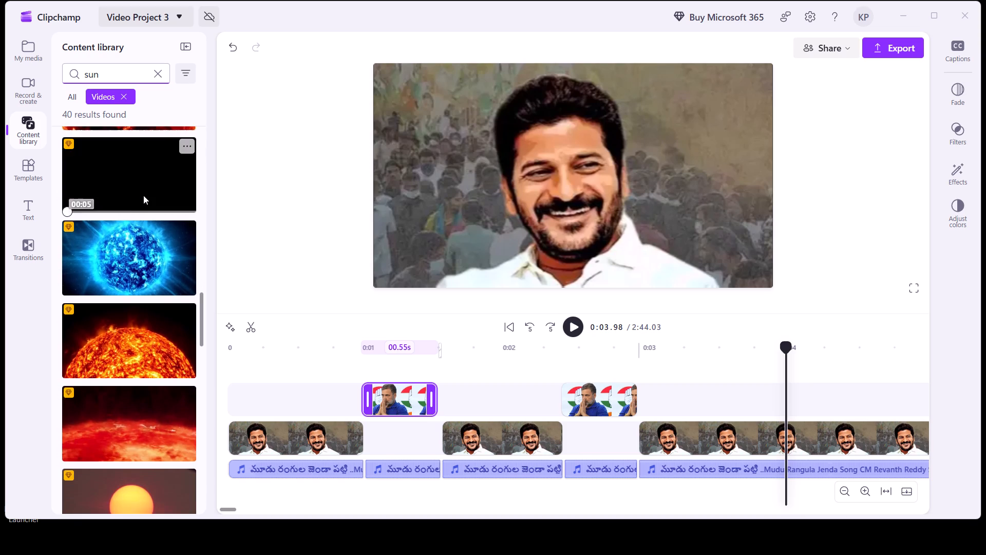
pyautogui.scroll(-3, 143, 195)
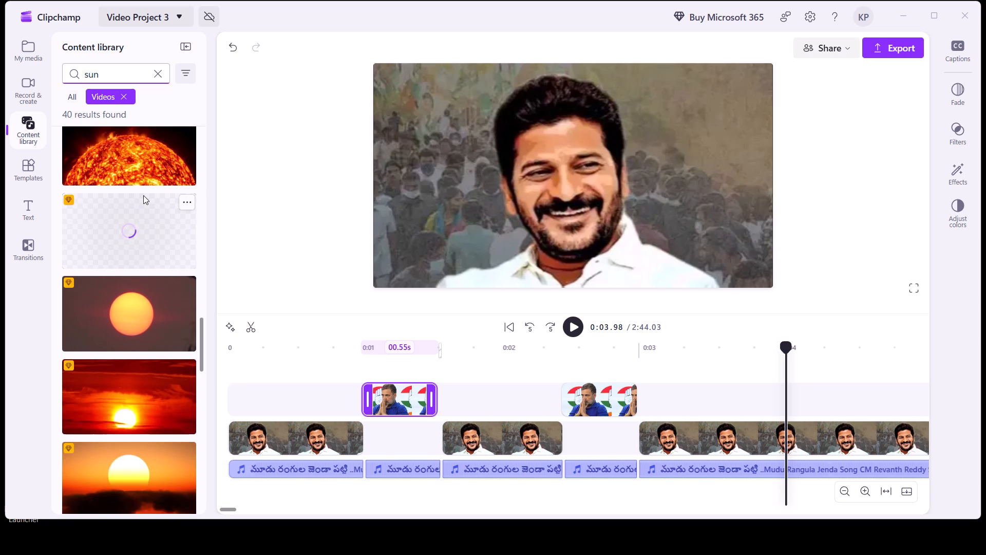
pyautogui.scroll(-1, 143, 195)
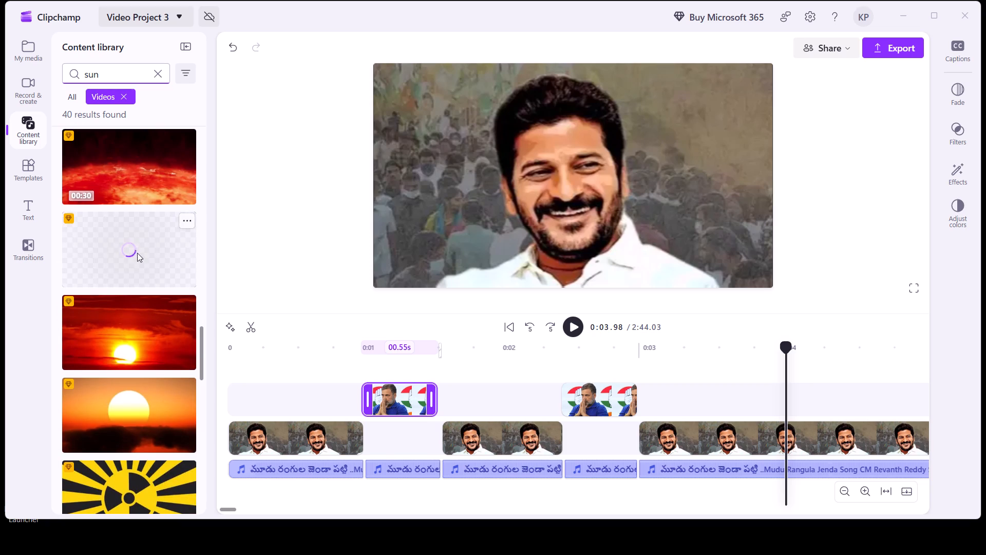
pyautogui.scroll(3, 142, 289)
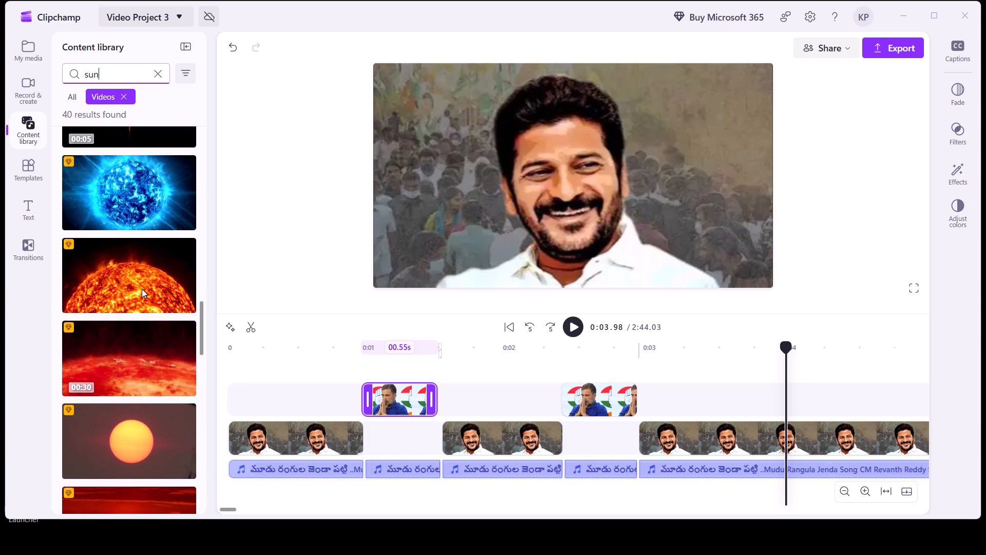
pyautogui.scroll(4, 142, 289)
pyautogui.scroll(-10, 142, 289)
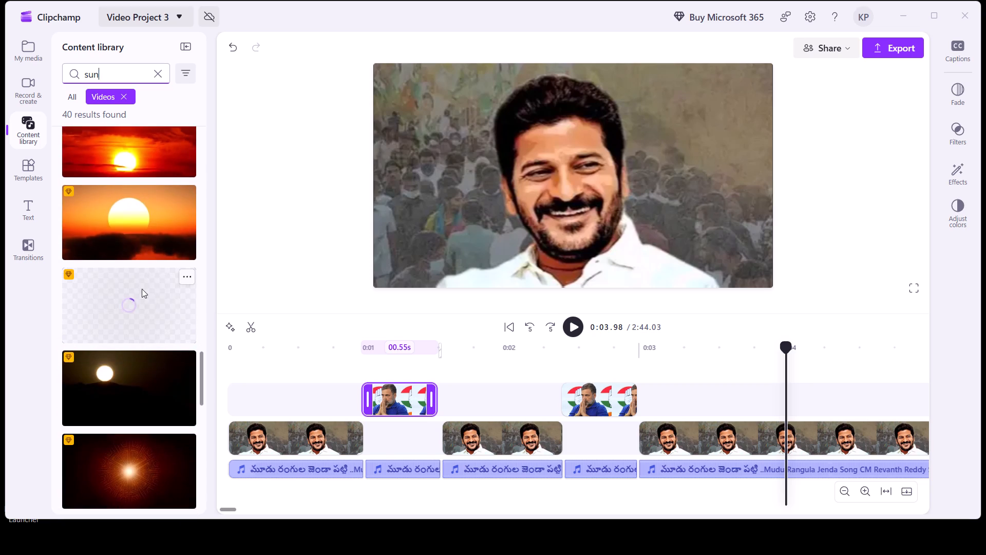
pyautogui.scroll(-11, 142, 289)
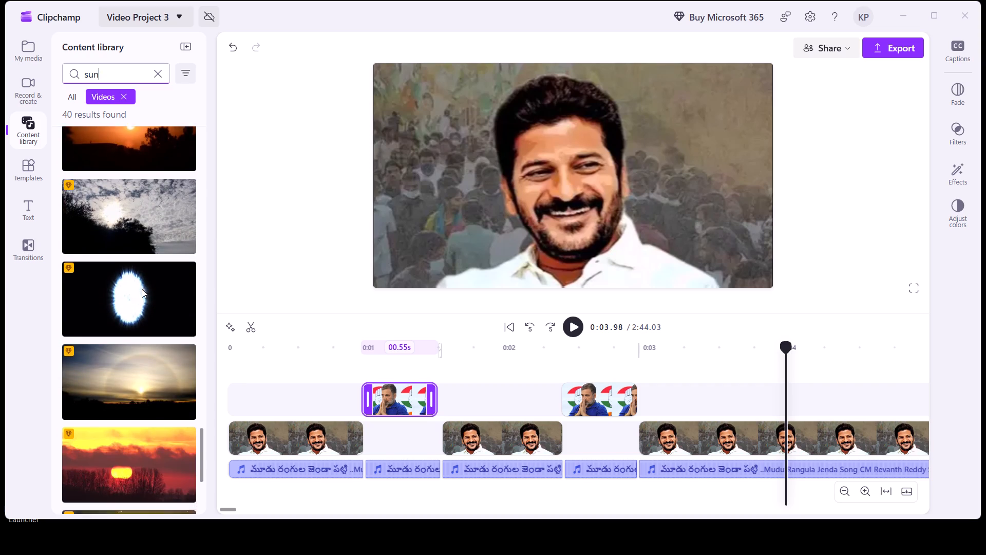
pyautogui.scroll(-10, 142, 289)
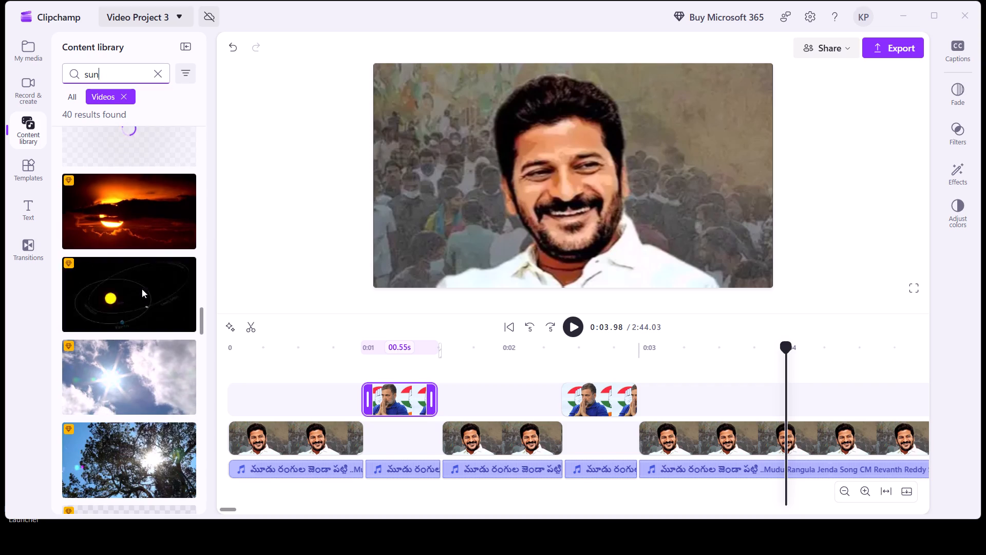
pyautogui.scroll(-11, 142, 289)
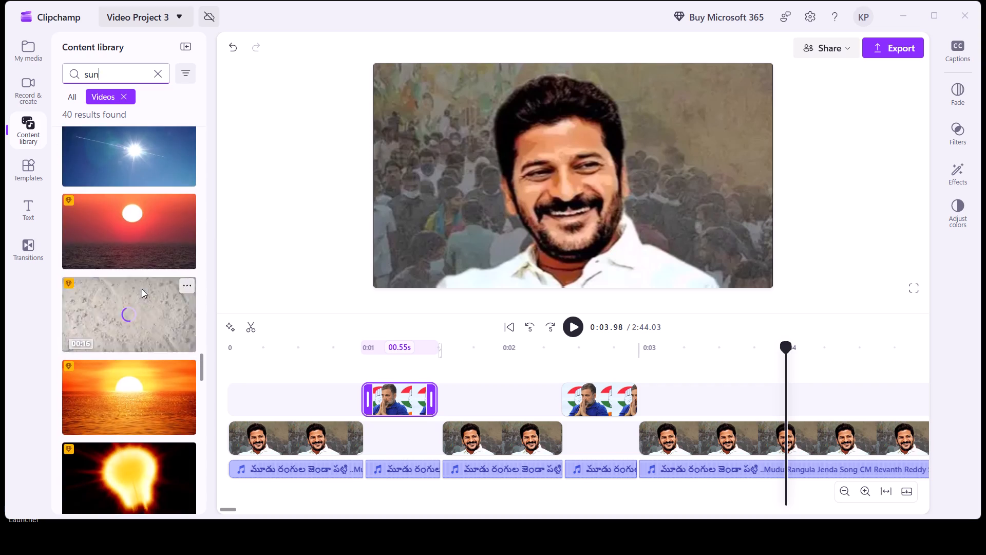
pyautogui.scroll(-13, 142, 289)
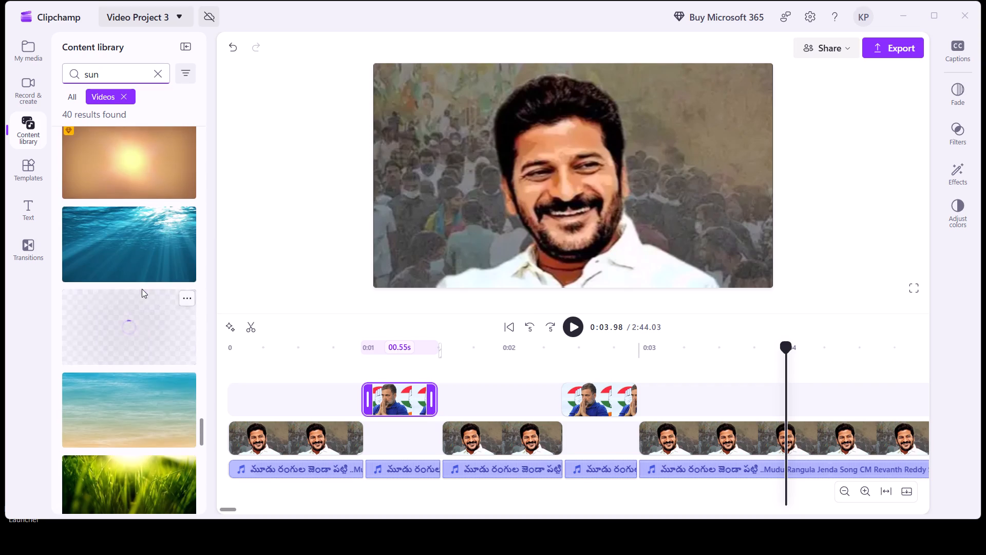
pyautogui.scroll(-2, 141, 248)
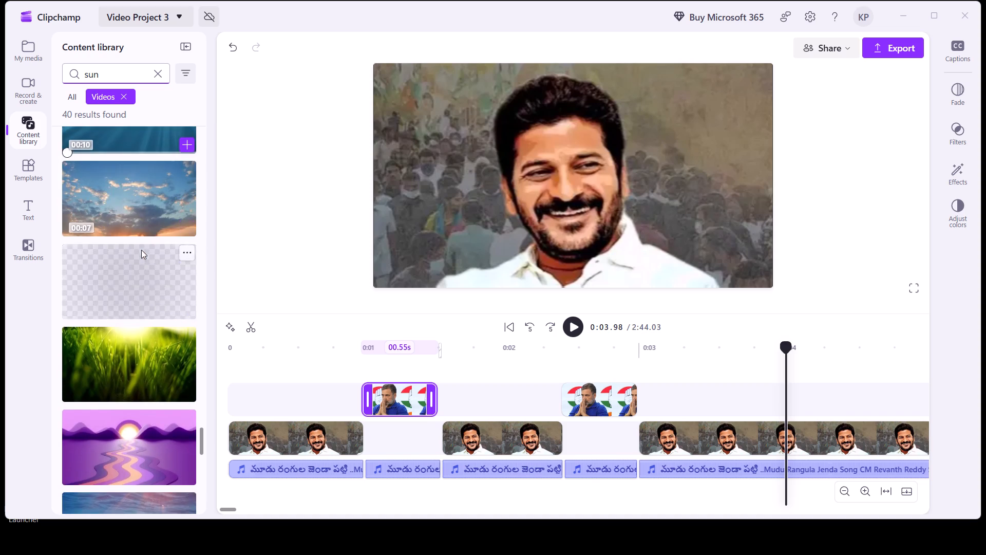
pyautogui.scroll(-7, 141, 250)
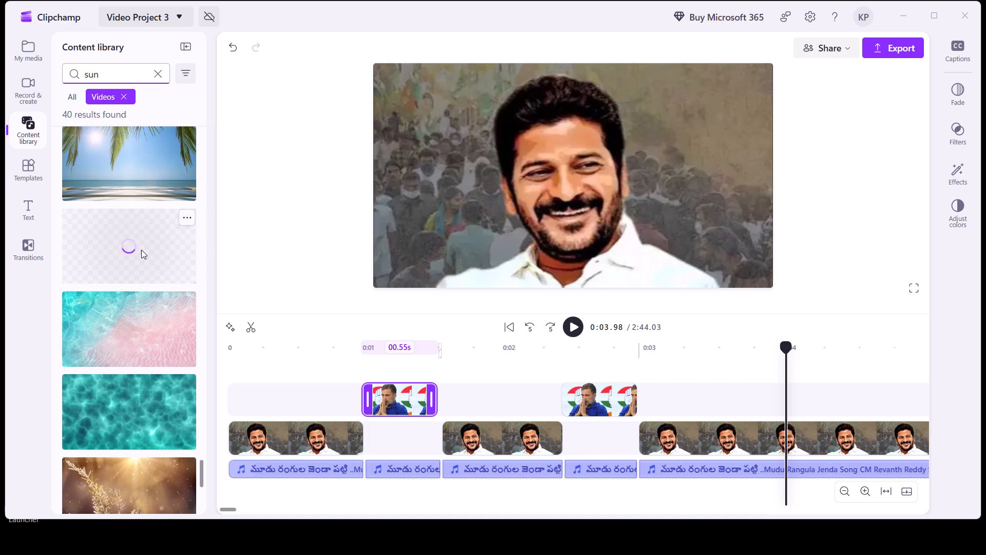
pyautogui.scroll(-13, 141, 250)
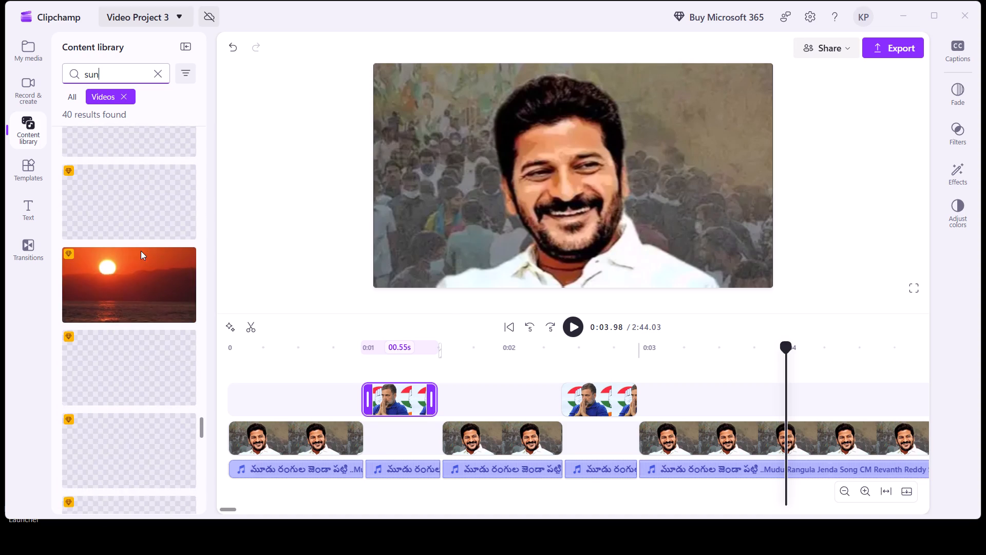
pyautogui.scroll(5, 141, 251)
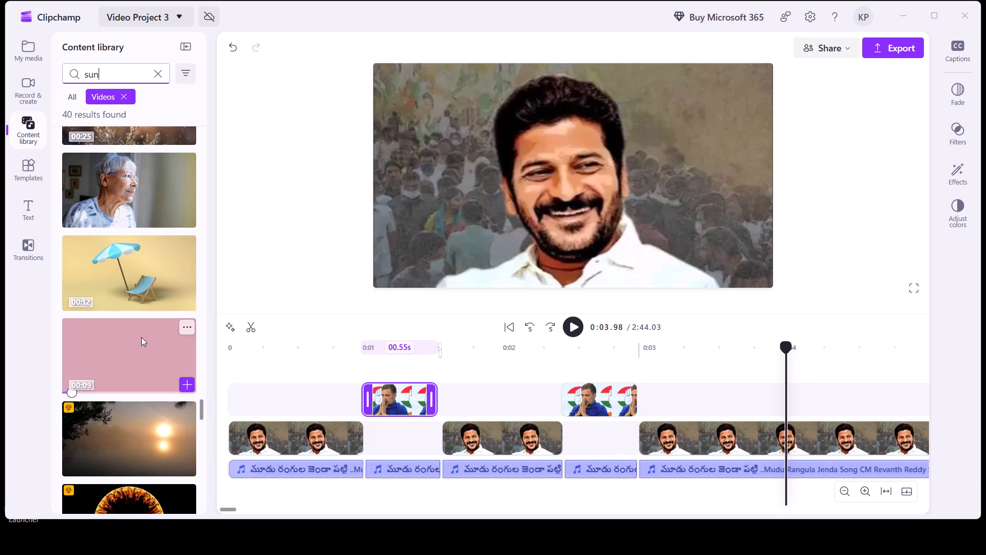
pyautogui.scroll(-8, 143, 336)
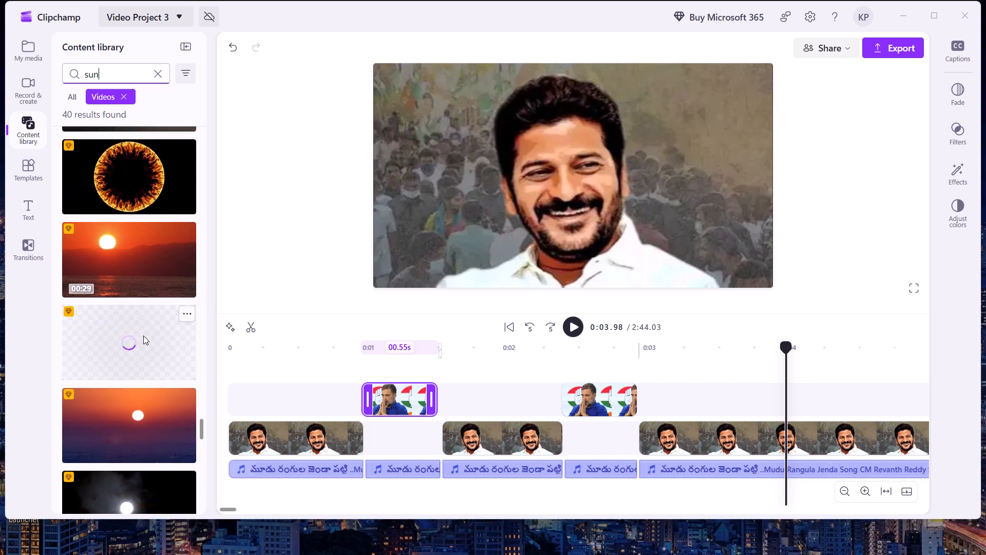
pyautogui.scroll(-8, 143, 336)
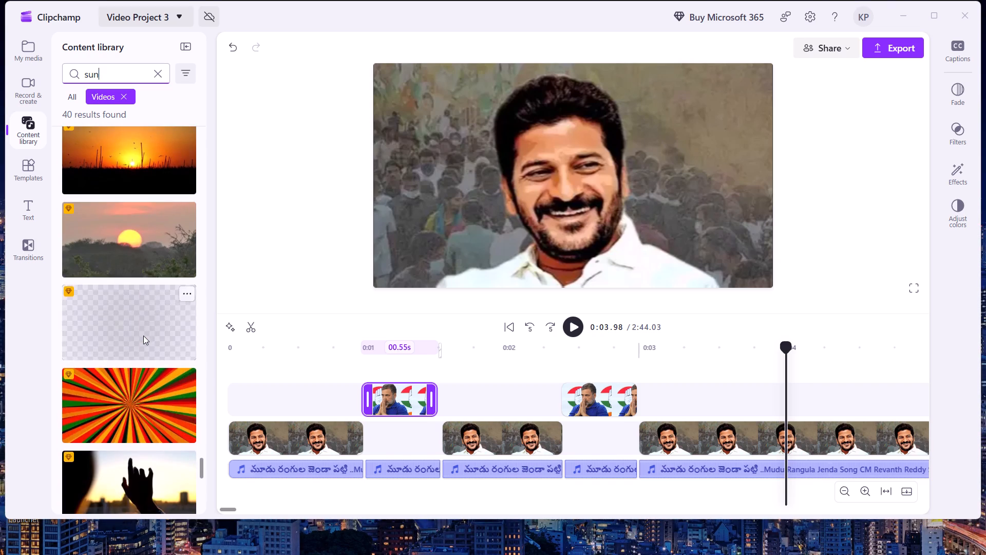
pyautogui.scroll(19, 143, 336)
pyautogui.scroll(6, 149, 328)
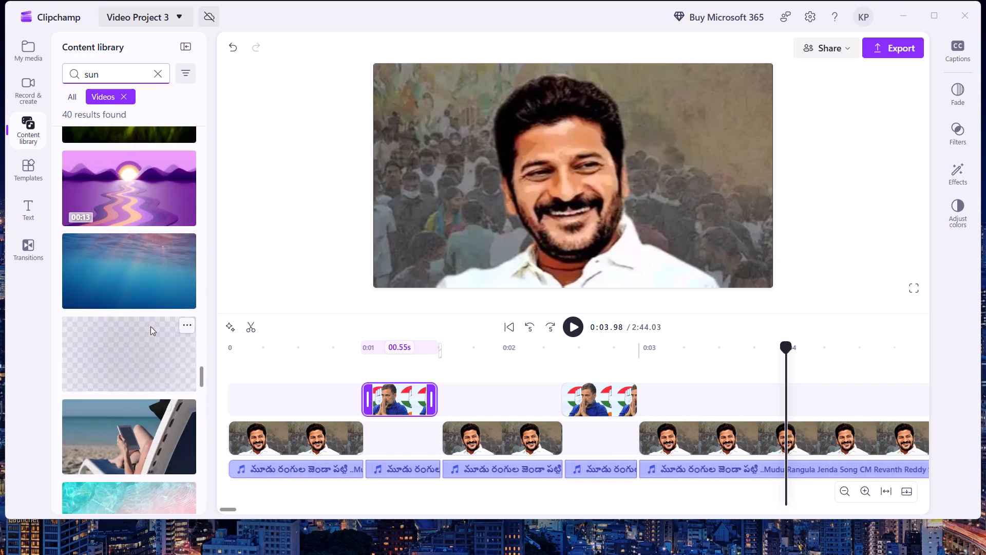
pyautogui.scroll(6, 150, 326)
pyautogui.scroll(19, 147, 298)
pyautogui.scroll(6, 145, 285)
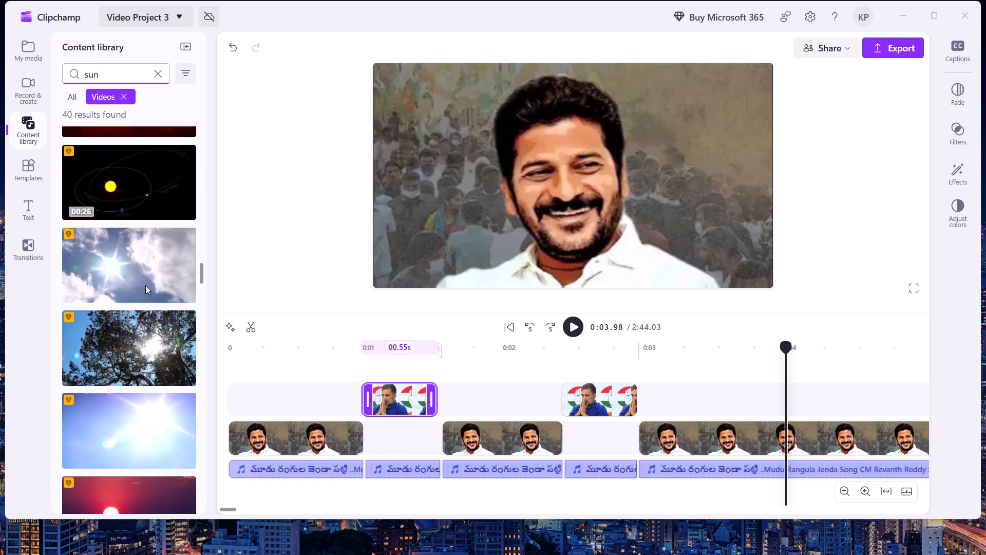
pyautogui.scroll(12, 146, 284)
pyautogui.scroll(18, 146, 284)
pyautogui.scroll(8, 146, 284)
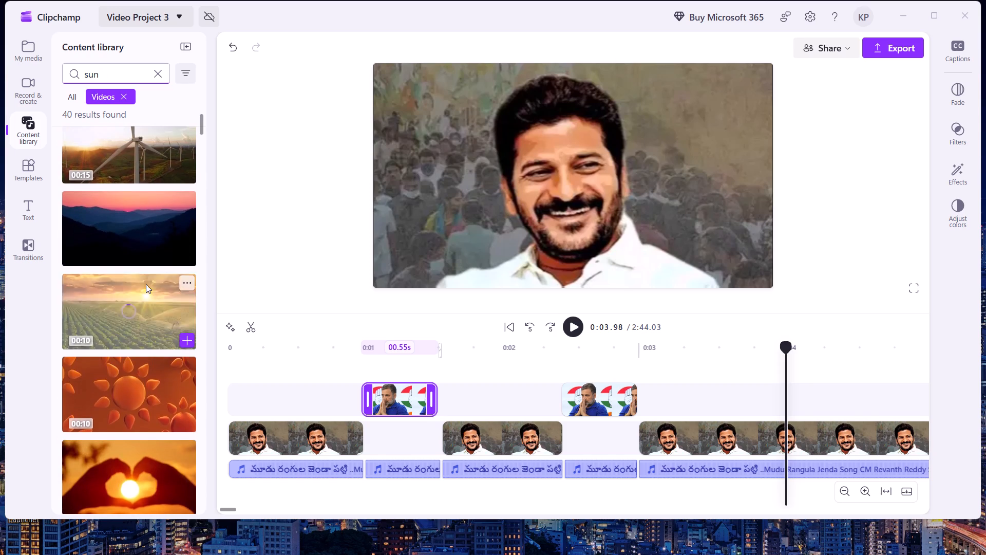
pyautogui.scroll(6, 132, 299)
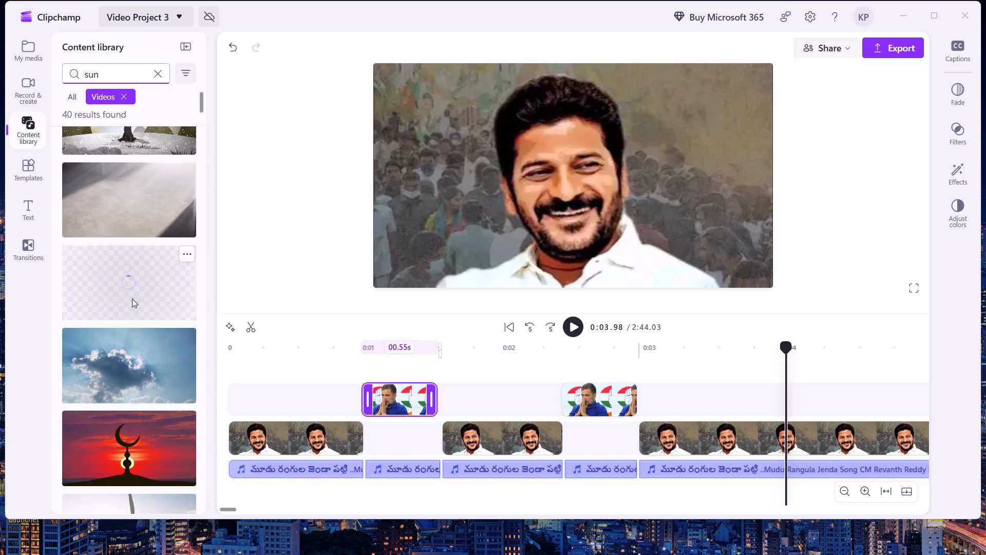
pyautogui.scroll(19, 132, 299)
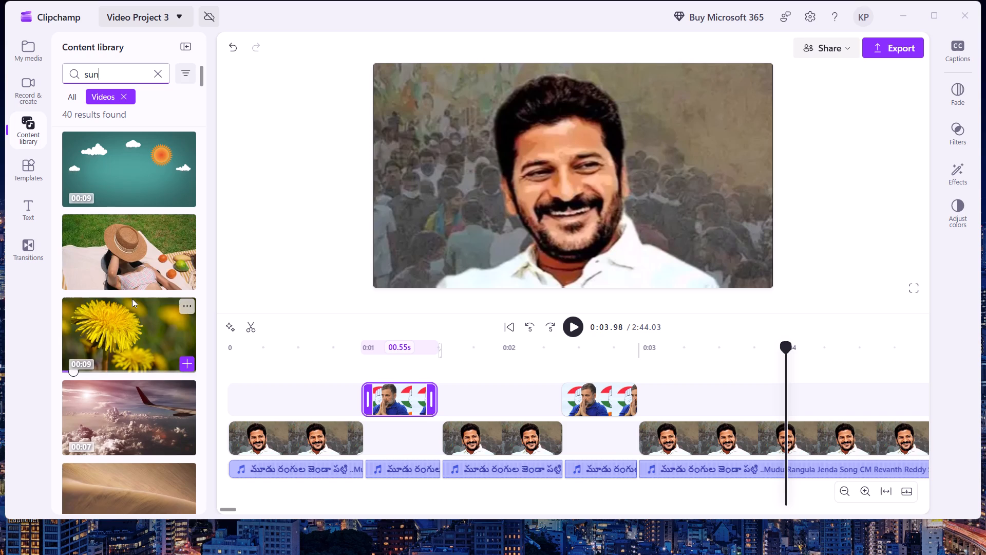
# Refine the video search to "sun rise" and look through the sunrise clips.
pyautogui.press('space')
pyautogui.write('r')
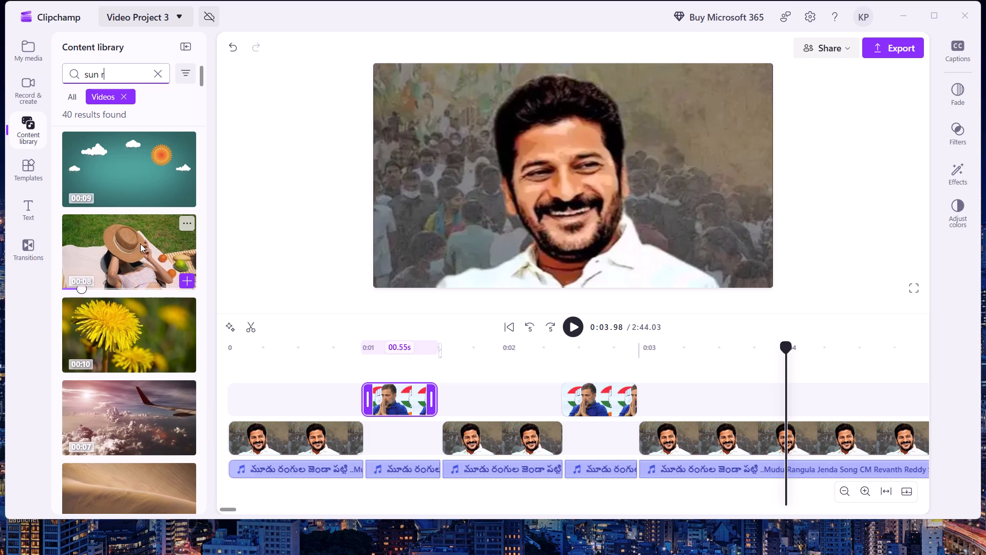
pyautogui.write('ise')
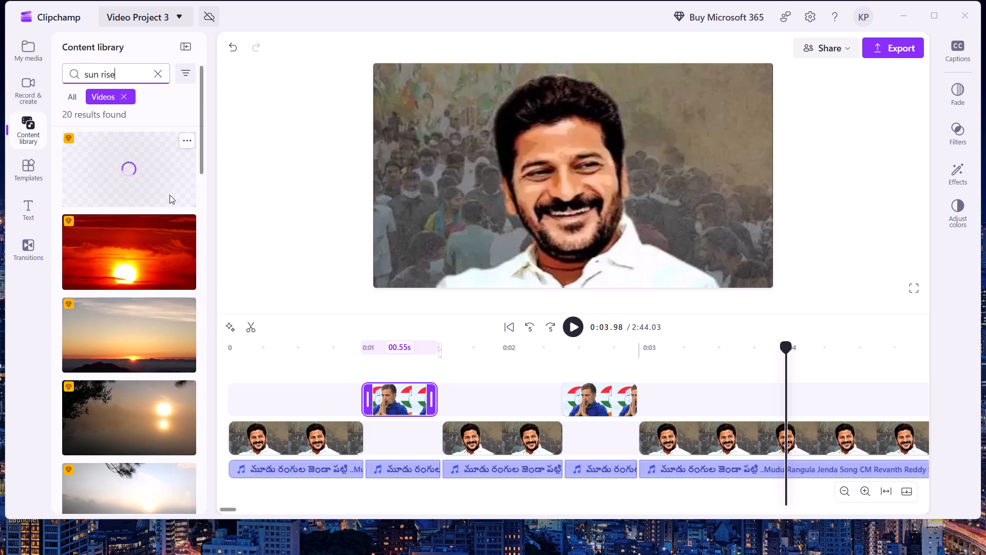
pyautogui.scroll(-5, 158, 311)
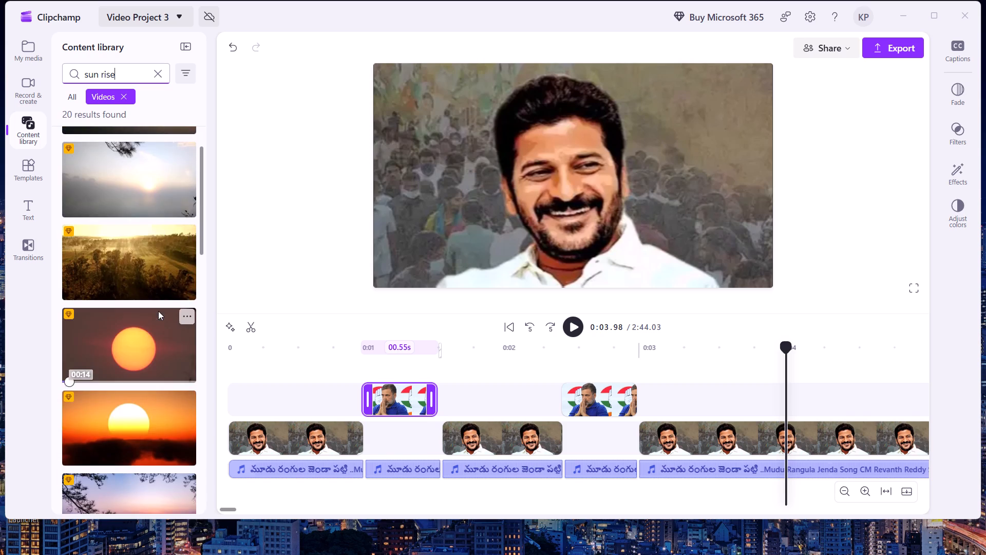
pyautogui.scroll(-11, 158, 311)
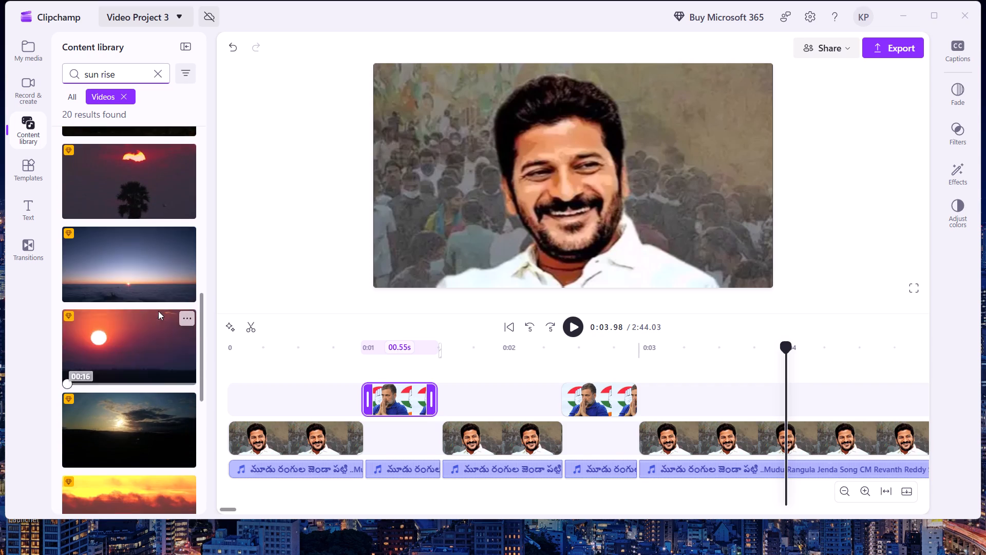
pyautogui.scroll(-9, 158, 311)
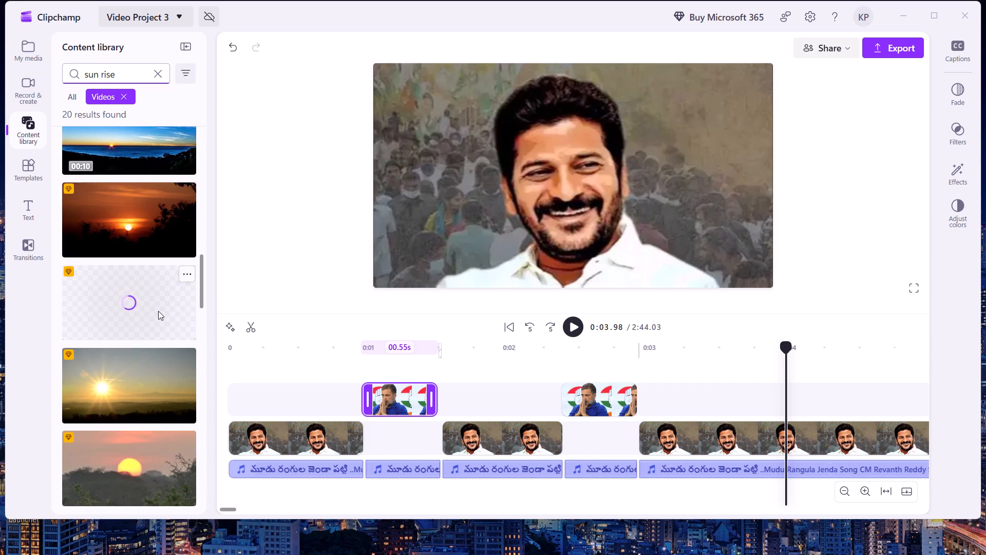
# Change the video search back to "sun" and review the results from the first clip.
pyautogui.press('BackSpace')
pyautogui.press('BackSpace')
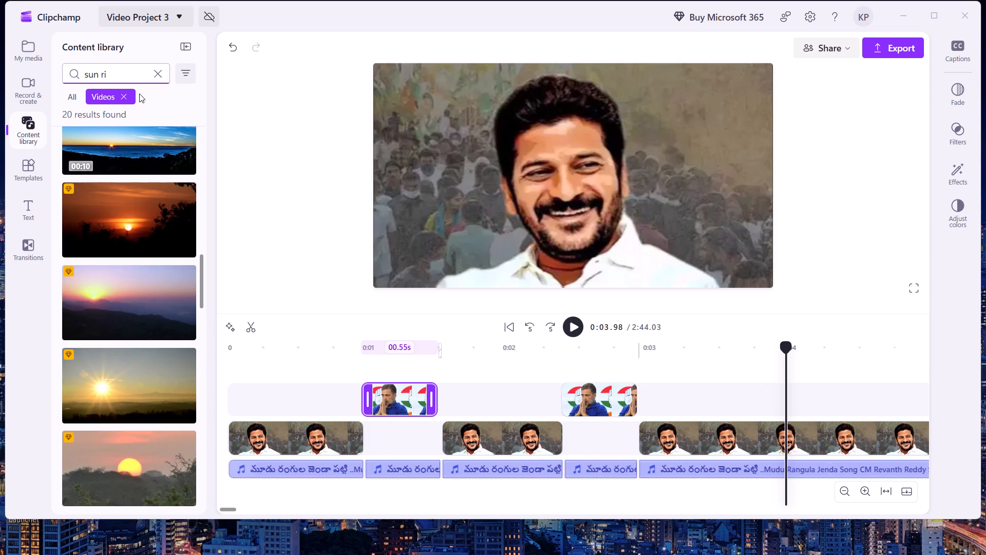
pyautogui.press('BackSpace')
pyautogui.press('BackSpace')
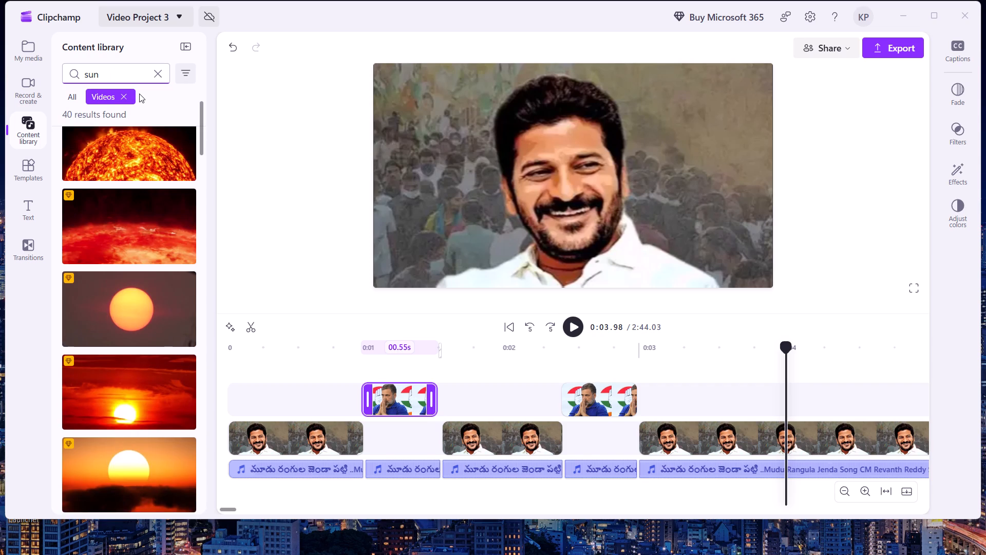
pyautogui.scroll(11, 139, 210)
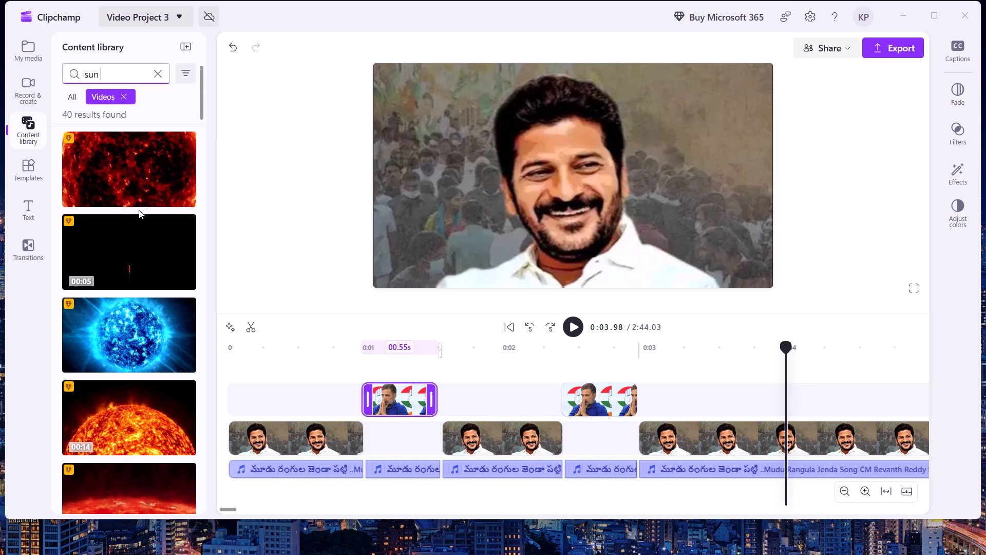
# Look through the rest of the sun video results for a non-premium sunrise clip that suits the song.
pyautogui.scroll(-9, 139, 210)
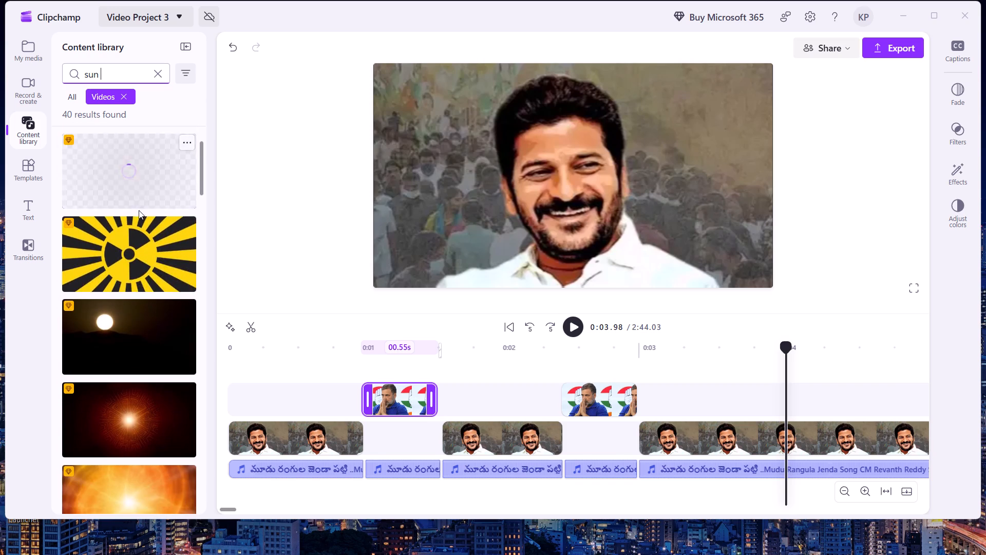
pyautogui.scroll(-12, 139, 210)
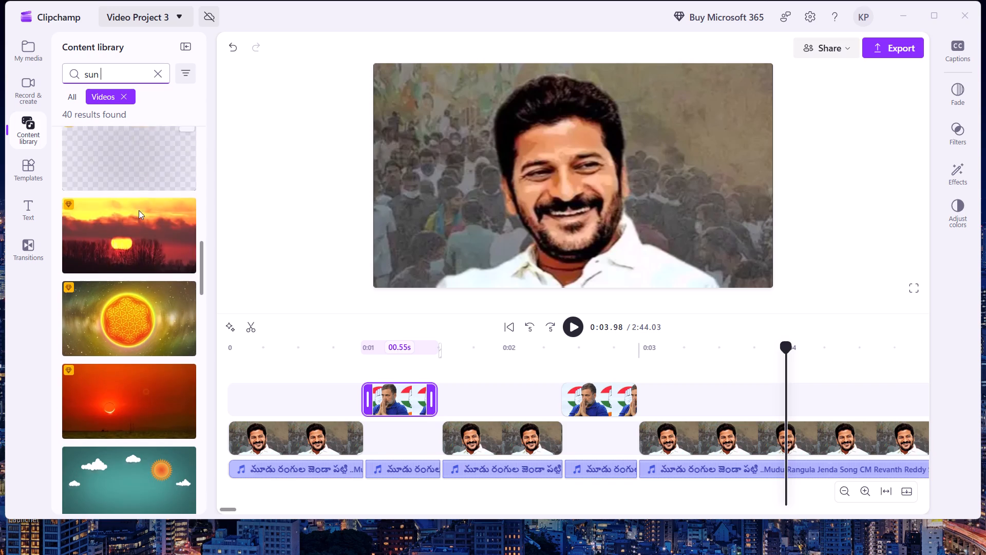
pyautogui.scroll(-5, 139, 210)
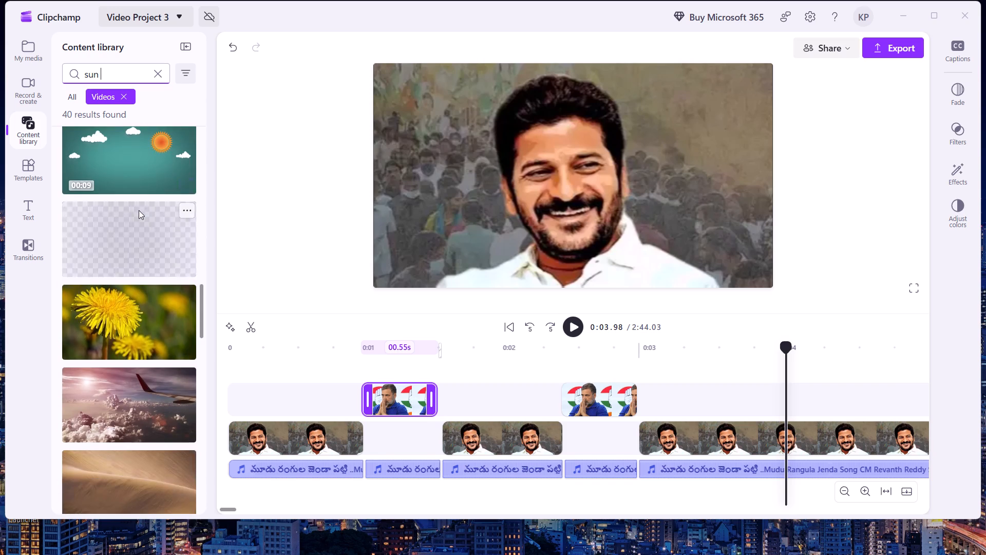
pyautogui.scroll(-10, 139, 210)
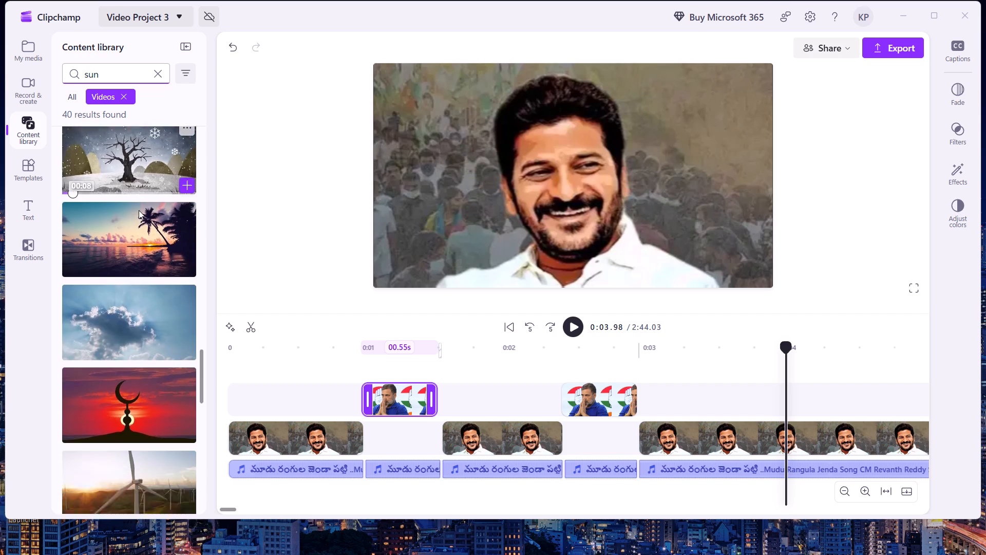
pyautogui.scroll(-1, 135, 214)
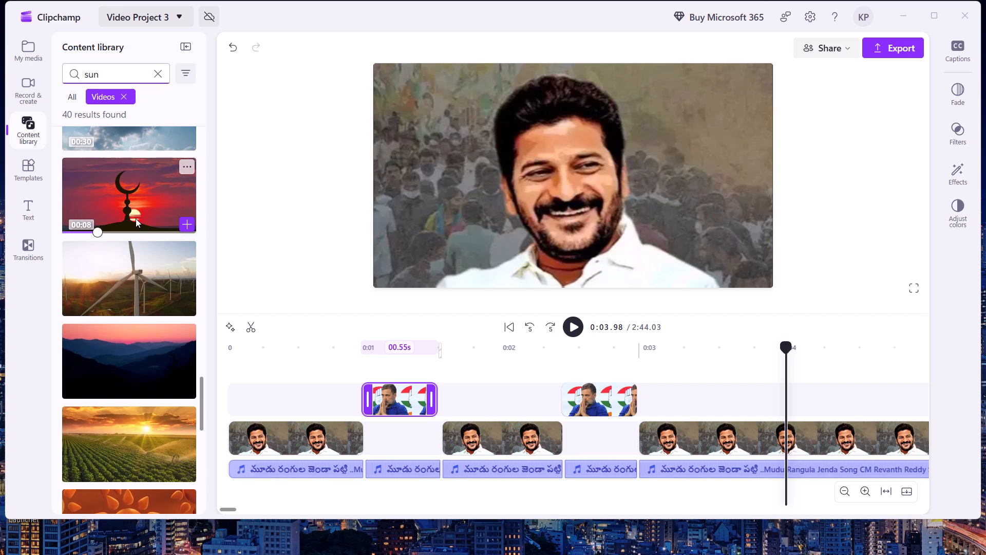
pyautogui.scroll(-3, 136, 218)
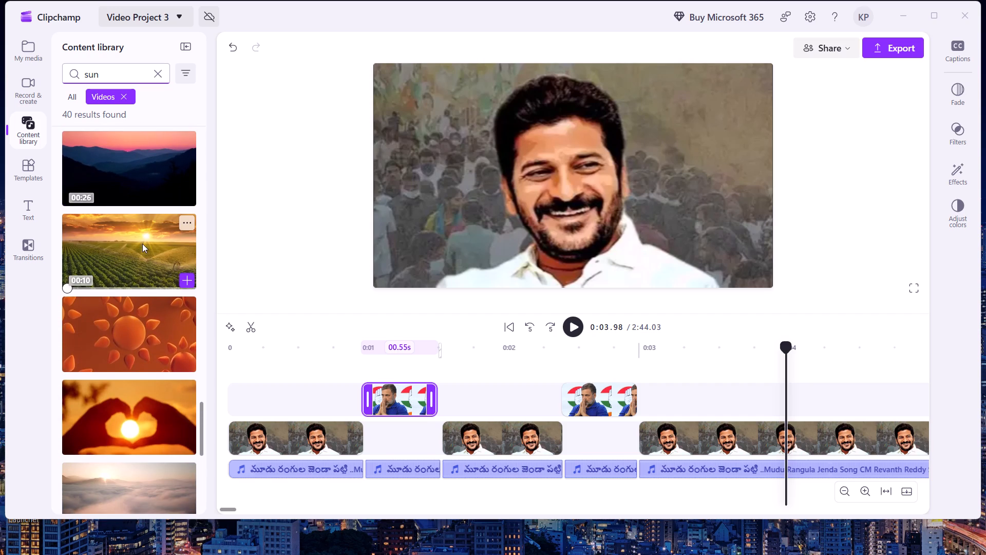
pyautogui.scroll(-3, 138, 405)
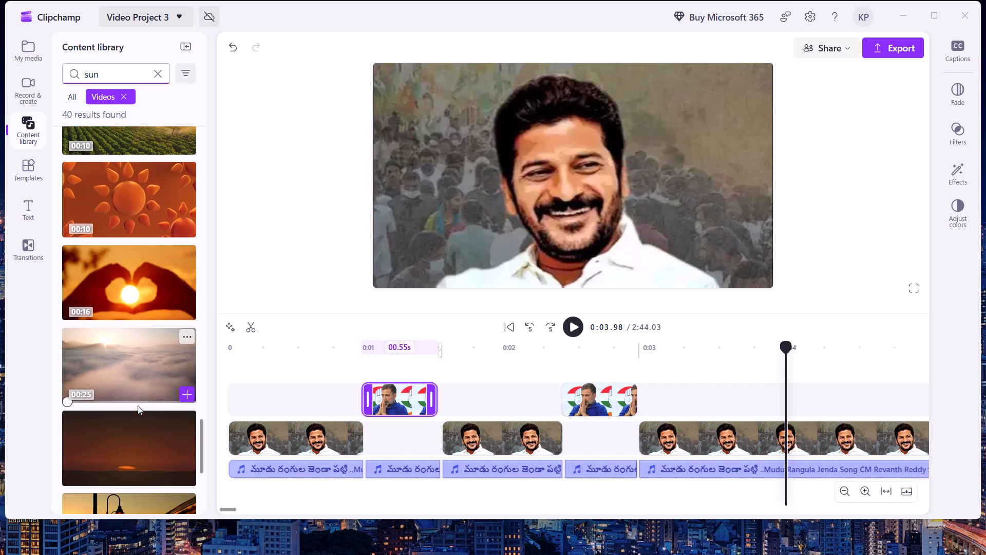
pyautogui.scroll(-1, 138, 405)
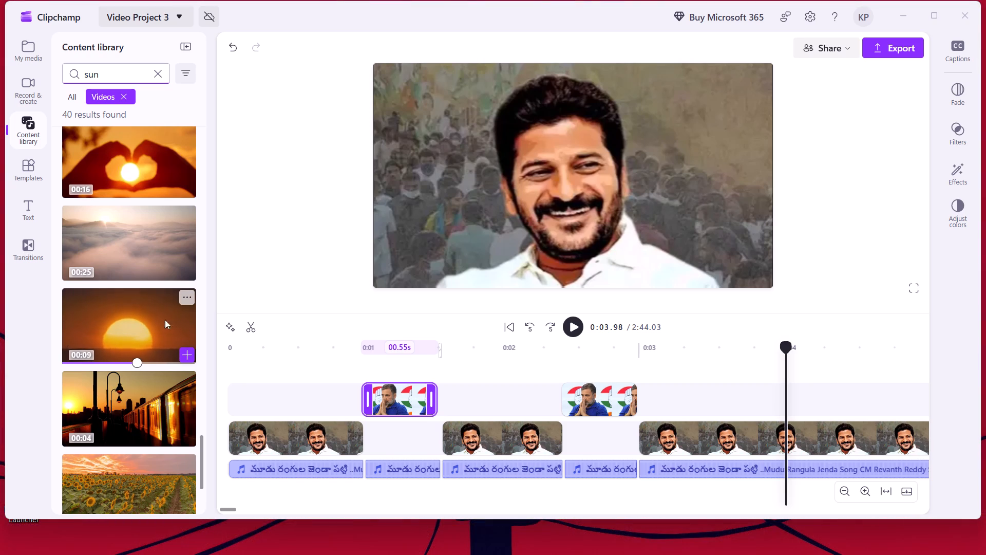
# Delete the long OIP.webp clip that starts at about 0:03 on the timeline.
pyautogui.moveTo(700, 438); pyautogui.dragTo(698, 424)
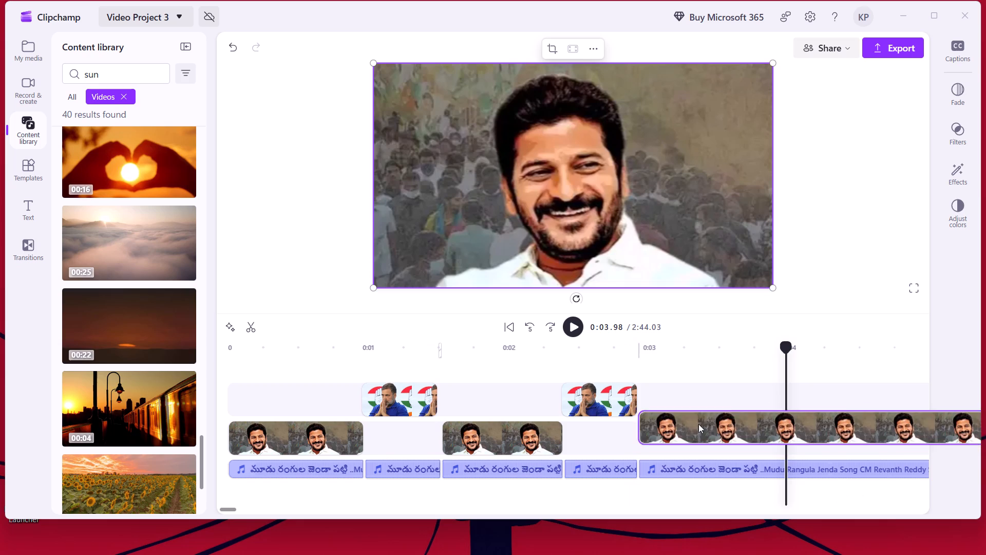
pyautogui.moveTo(698, 424); pyautogui.dragTo(700, 407)
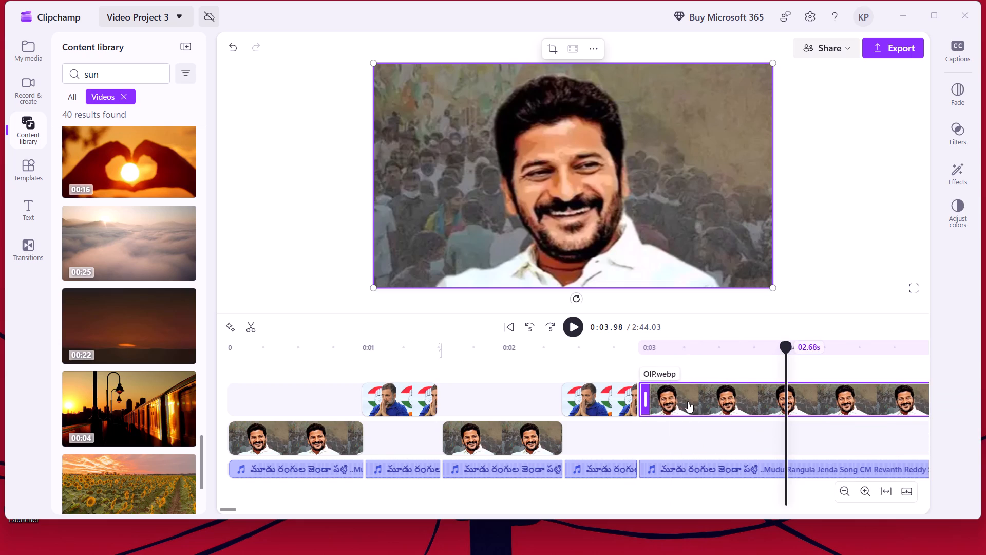
pyautogui.press('BackSpace')
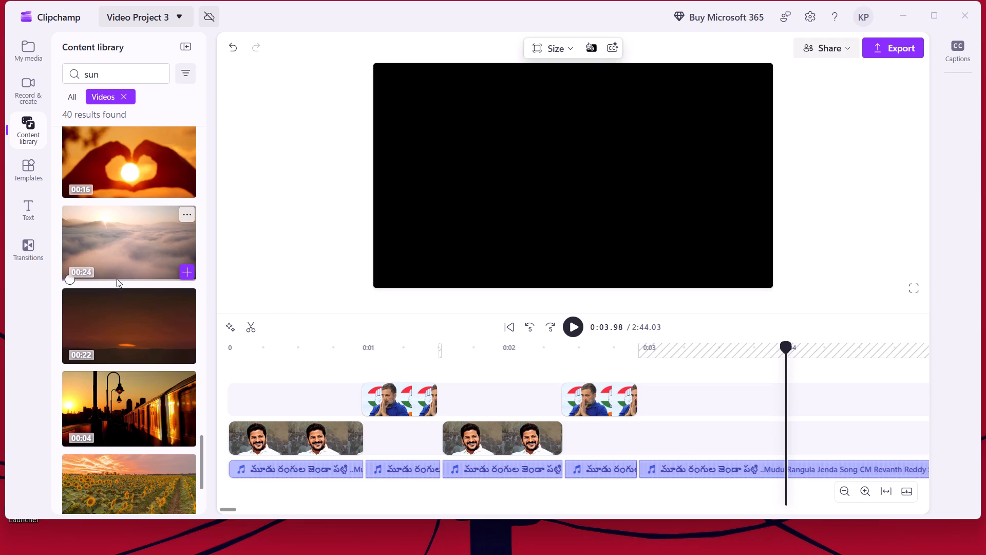
# Add the 22-second sunrise stock clip to the upper track, starting at about 0:03 right after the second OIP (1).webp clip.
pyautogui.moveTo(118, 322); pyautogui.dragTo(663, 401)
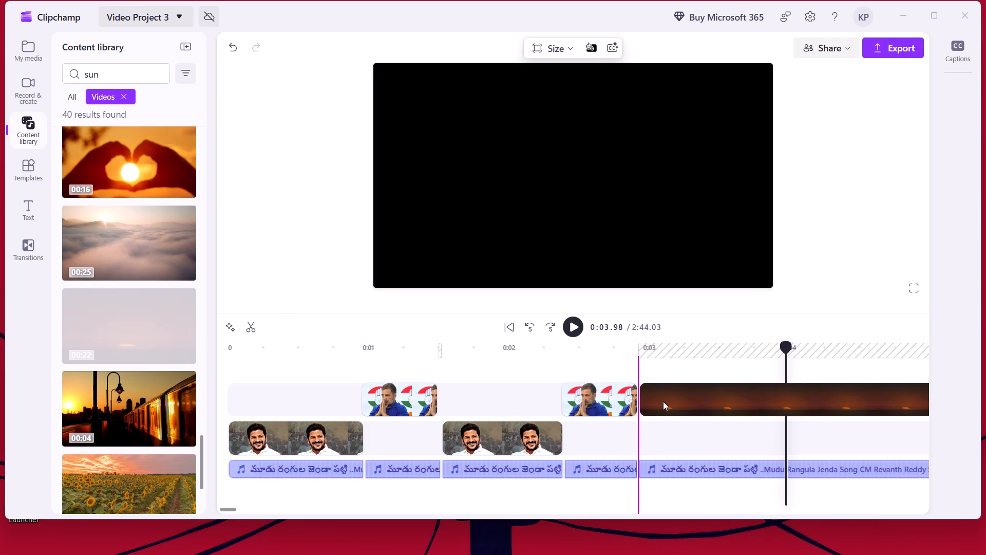
pyautogui.moveTo(663, 401); pyautogui.dragTo(673, 404)
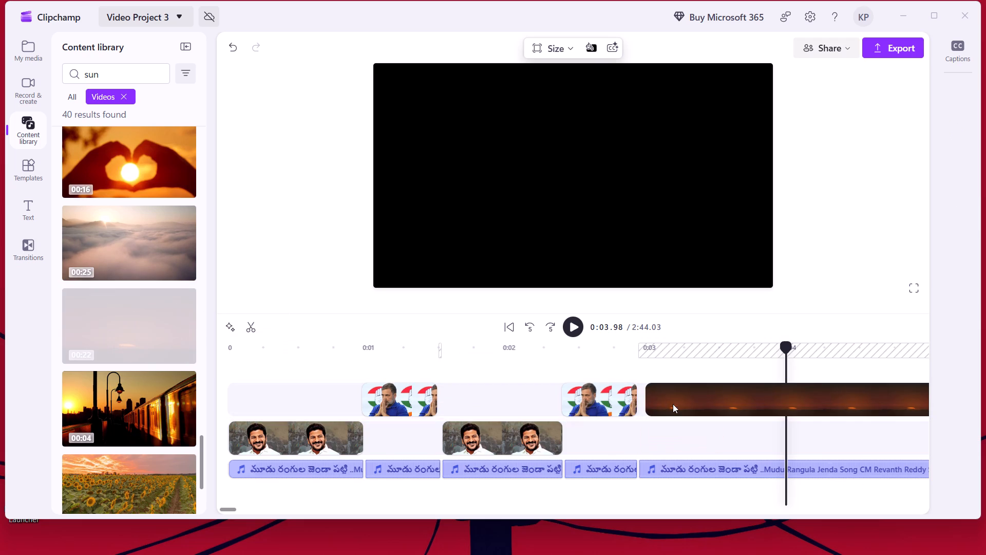
pyautogui.moveTo(673, 404); pyautogui.dragTo(669, 404)
pyautogui.click(669, 404)
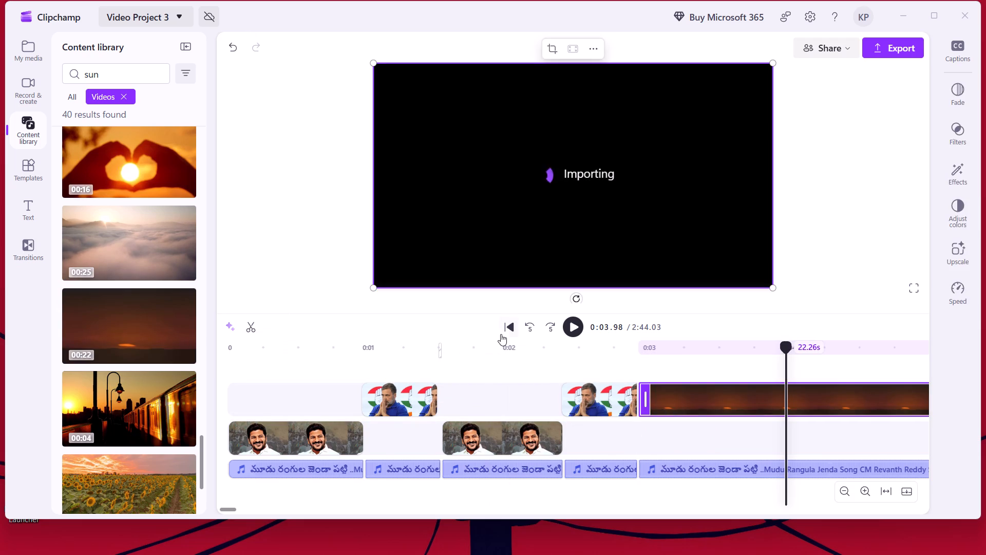
# Play the video from the start in the maximised window to review how the sunrise clip fits the song.
pyautogui.click(502, 334)
pyautogui.click(575, 330)
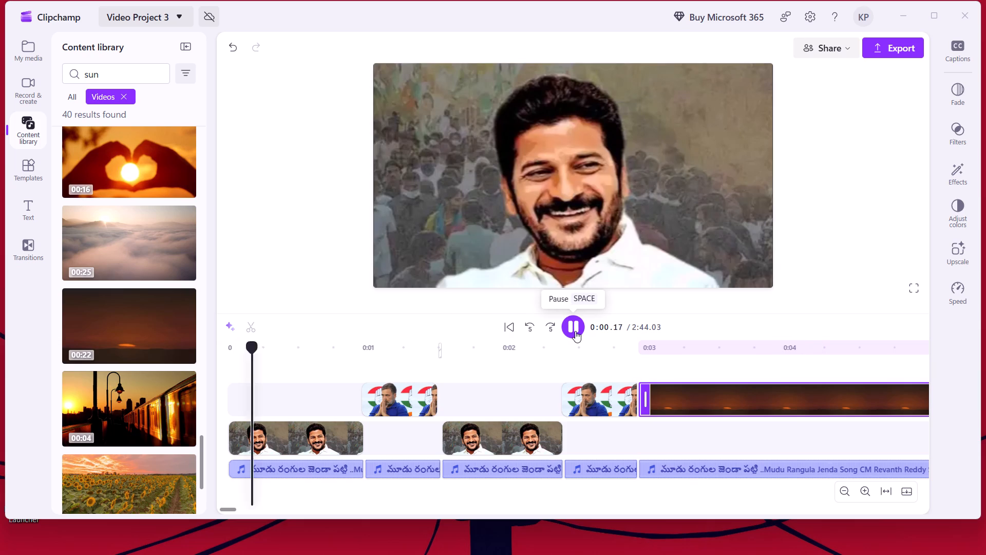
pyautogui.click(939, 19)
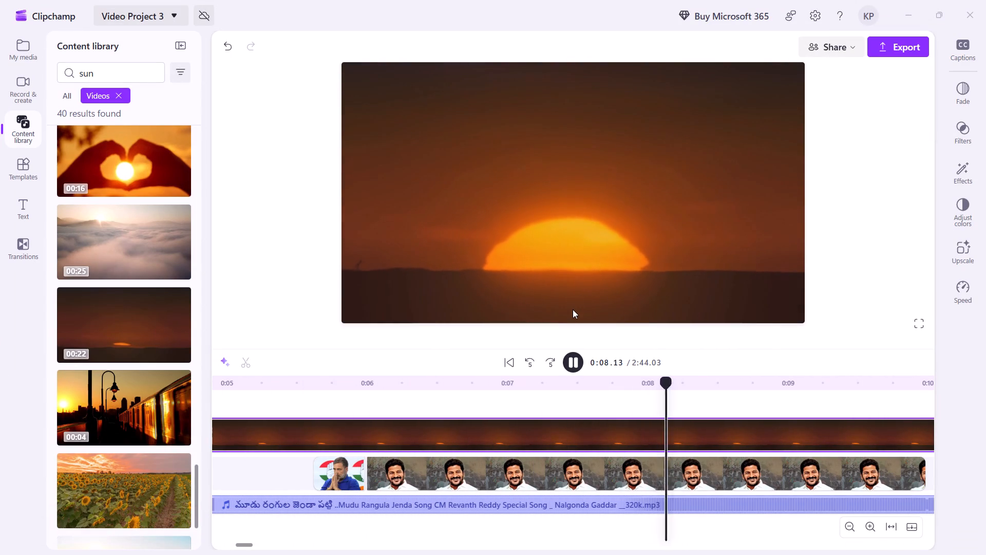
pyautogui.click(575, 358)
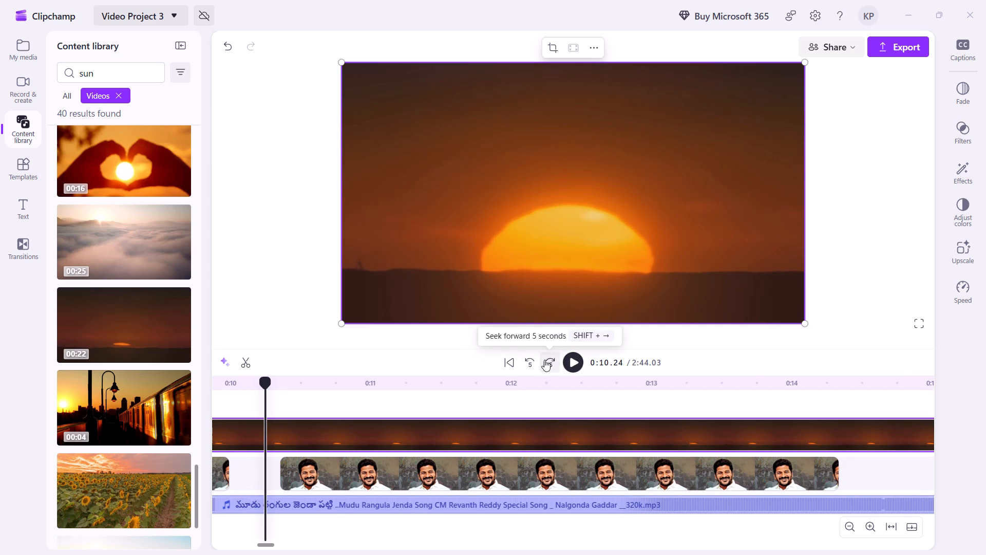
pyautogui.click(527, 360)
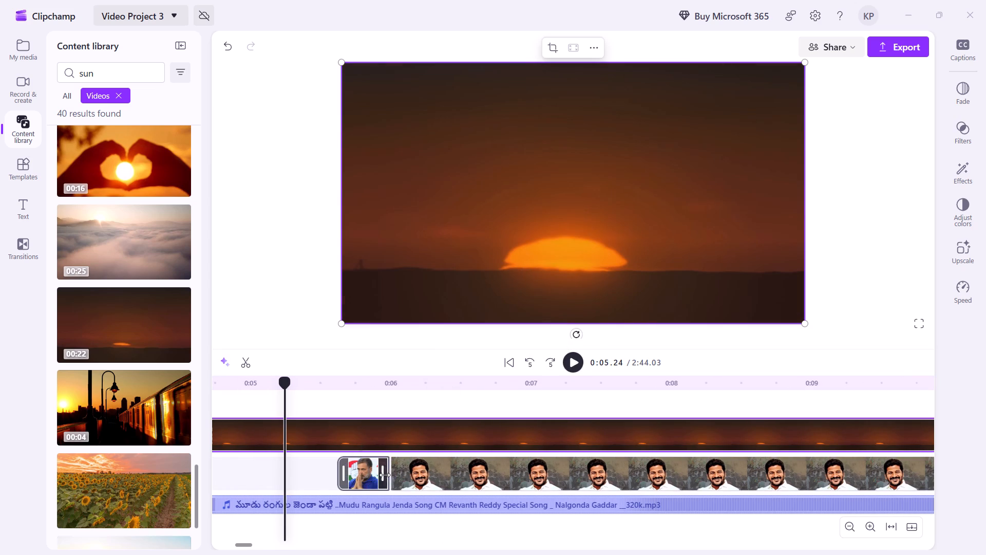
# Move the OIP.webp clip starting at about 0:06 from the lower image track onto the sunrise clip's track.
pyautogui.moveTo(410, 474); pyautogui.dragTo(411, 440)
pyautogui.click(411, 440)
# Play through to find the cut point and split the View of sunrise clip at 0:05.65.
pyautogui.click(570, 362)
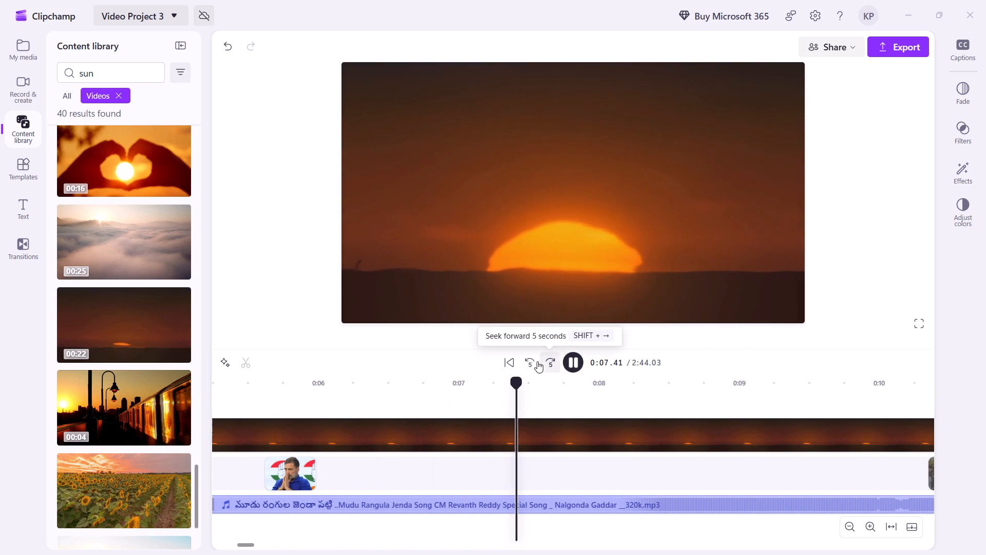
pyautogui.click(515, 364)
pyautogui.click(578, 361)
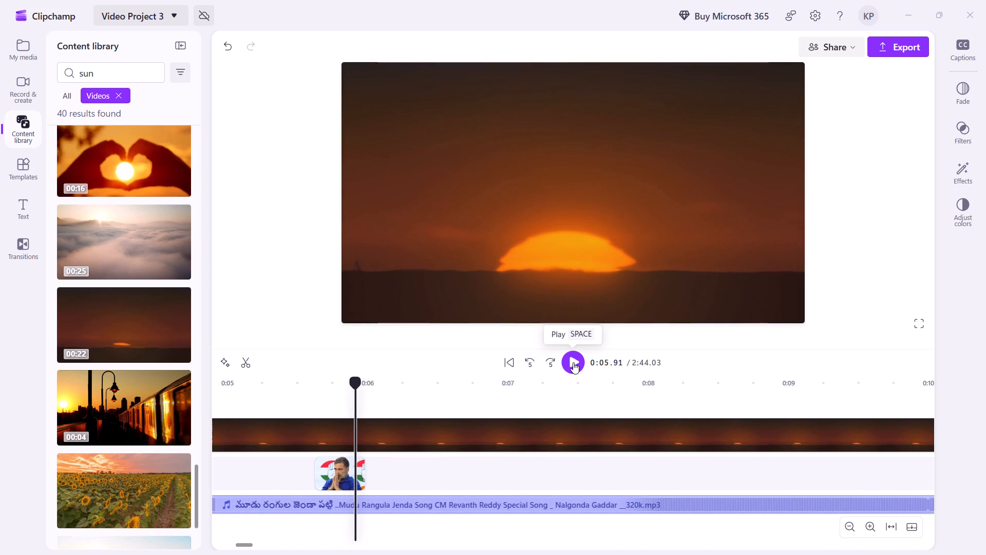
pyautogui.click(318, 396)
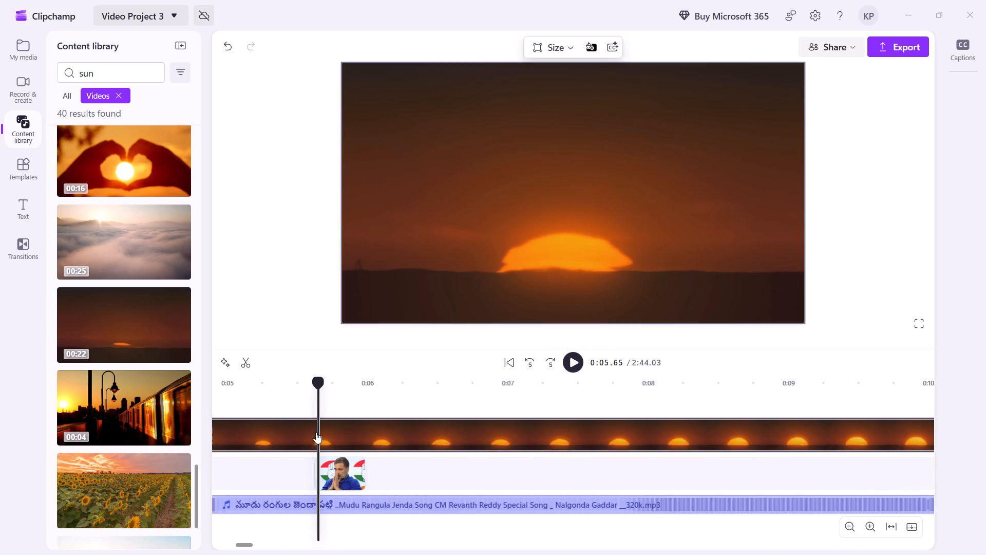
pyautogui.click(311, 427)
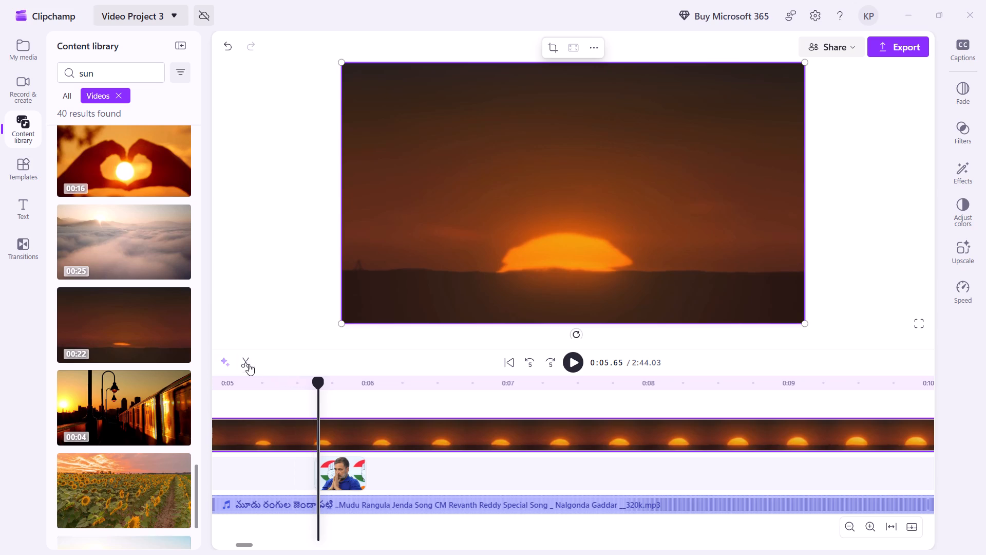
pyautogui.click(249, 364)
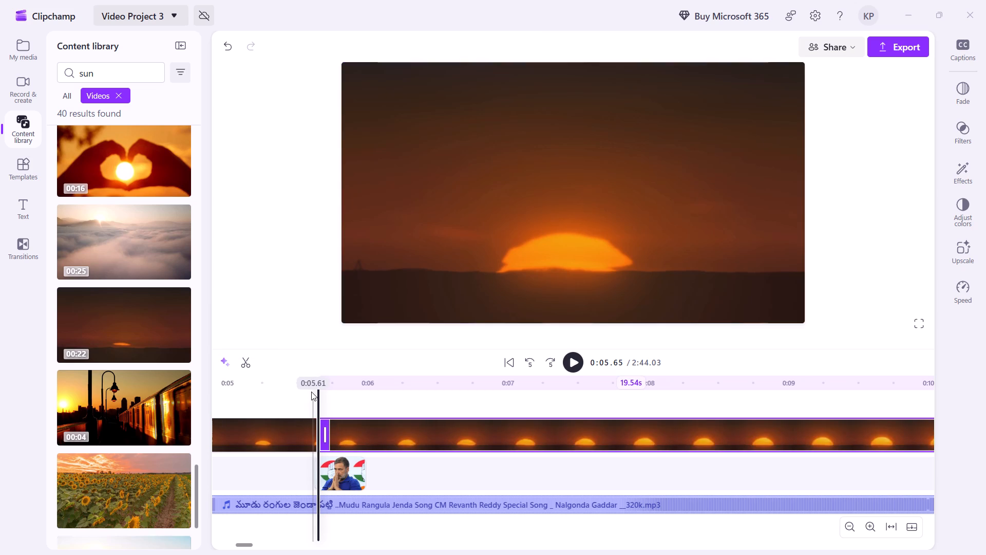
# Split the song audio at 0:05.61, near the cut in the sunrise clip.
pyautogui.click(311, 392)
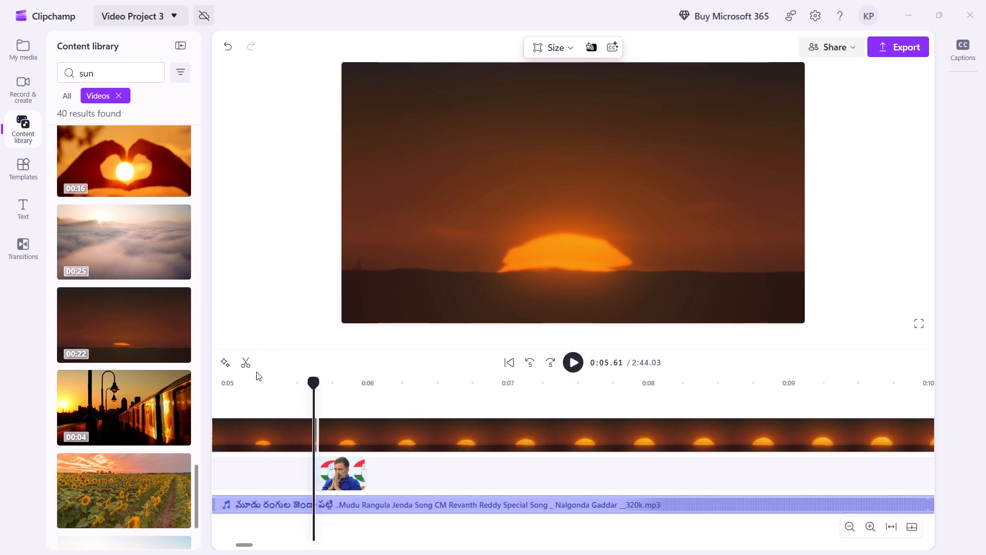
pyautogui.click(250, 366)
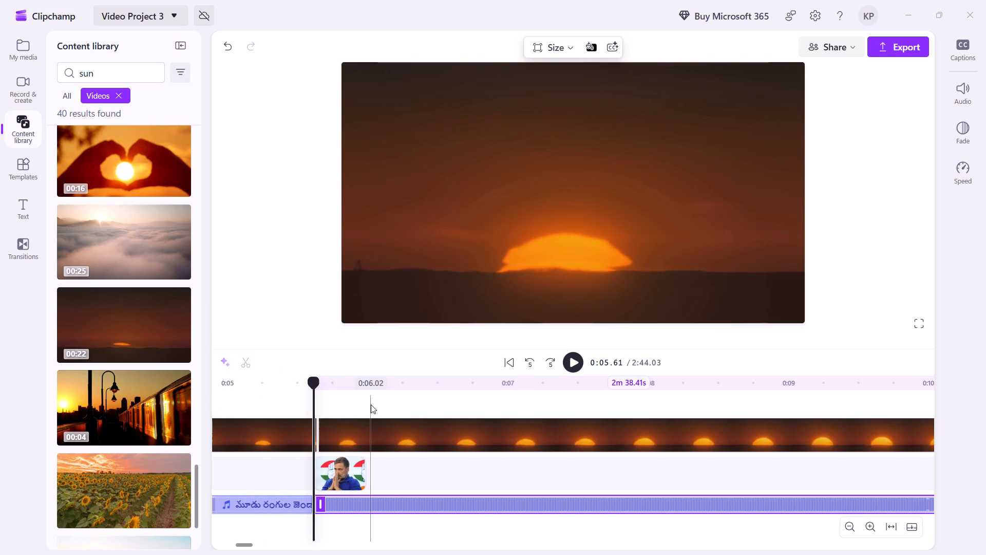
pyautogui.click(244, 363)
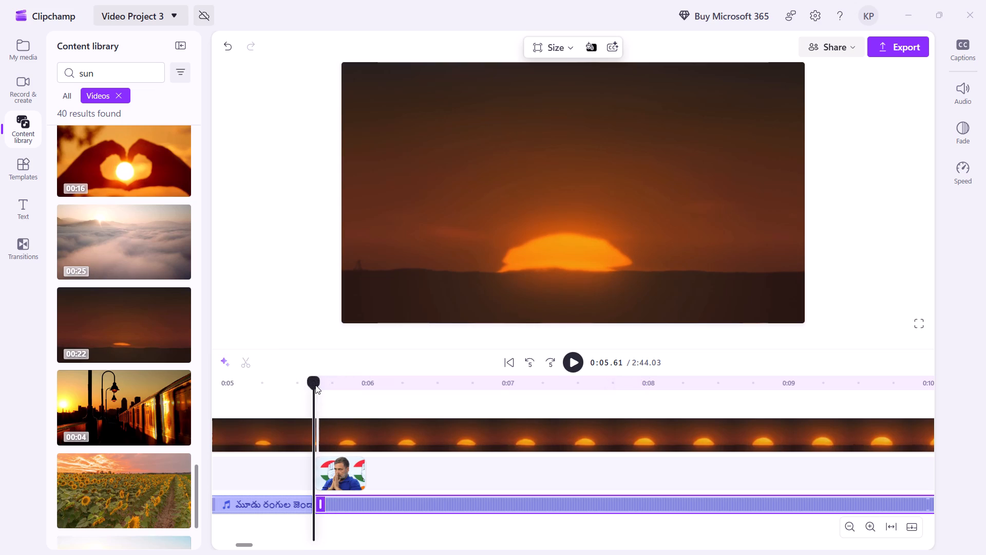
pyautogui.click(315, 385)
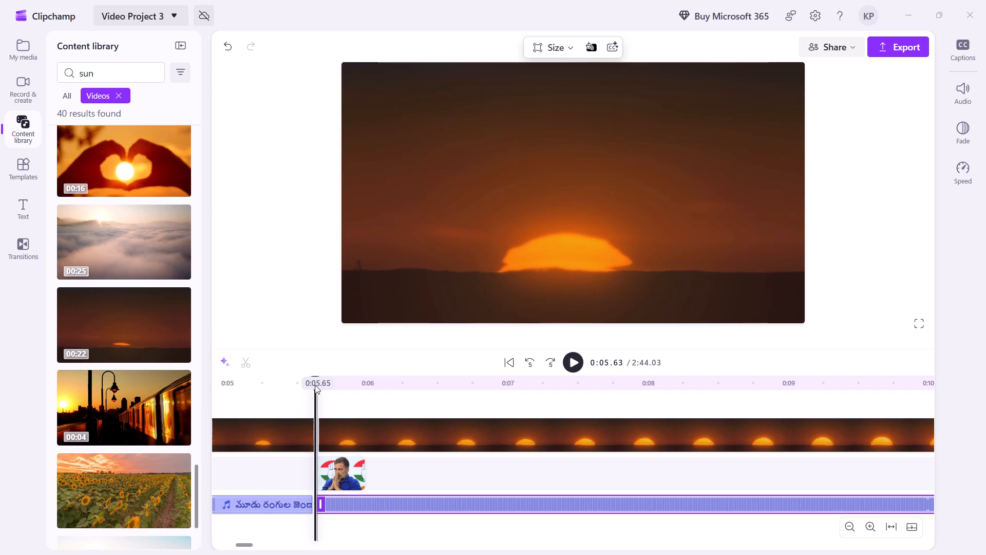
# Delete the remainder of the View of sunrise clip after the 0:05.65 cut.
pyautogui.click(343, 418)
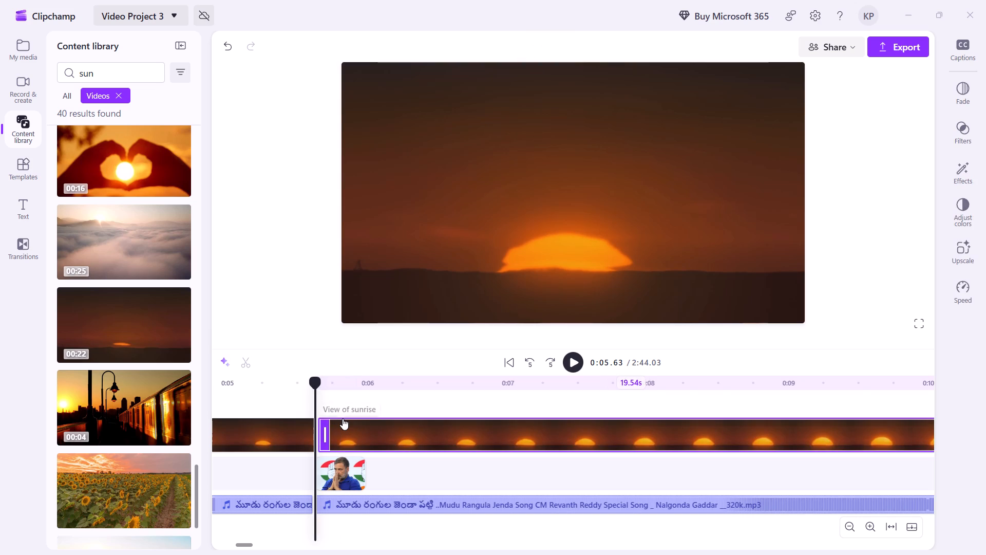
pyautogui.click(368, 397)
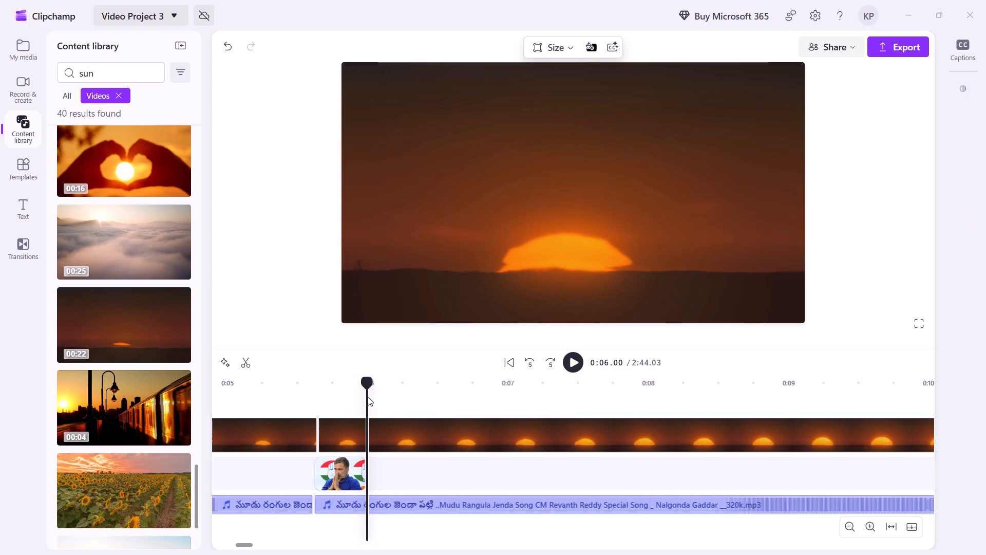
pyautogui.click(347, 421)
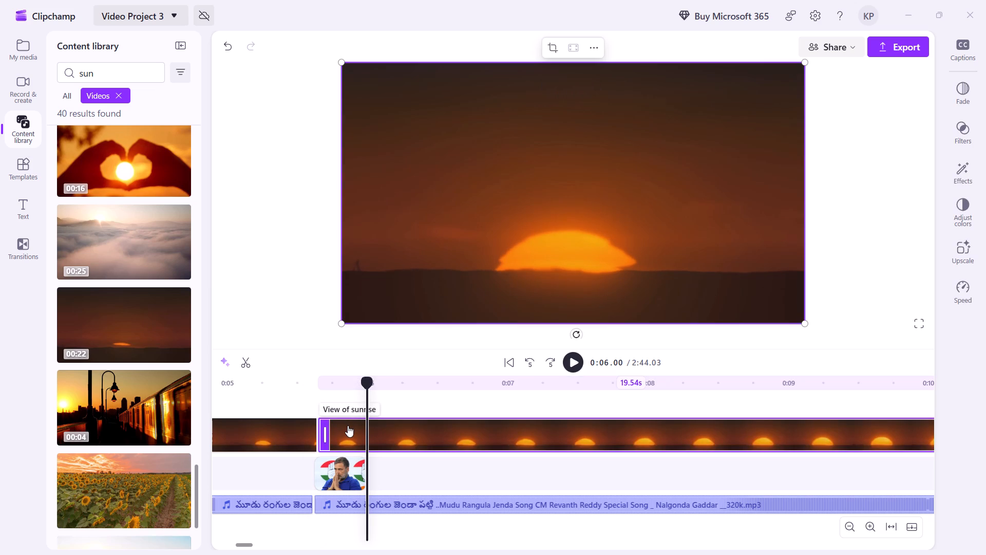
pyautogui.press('BackSpace')
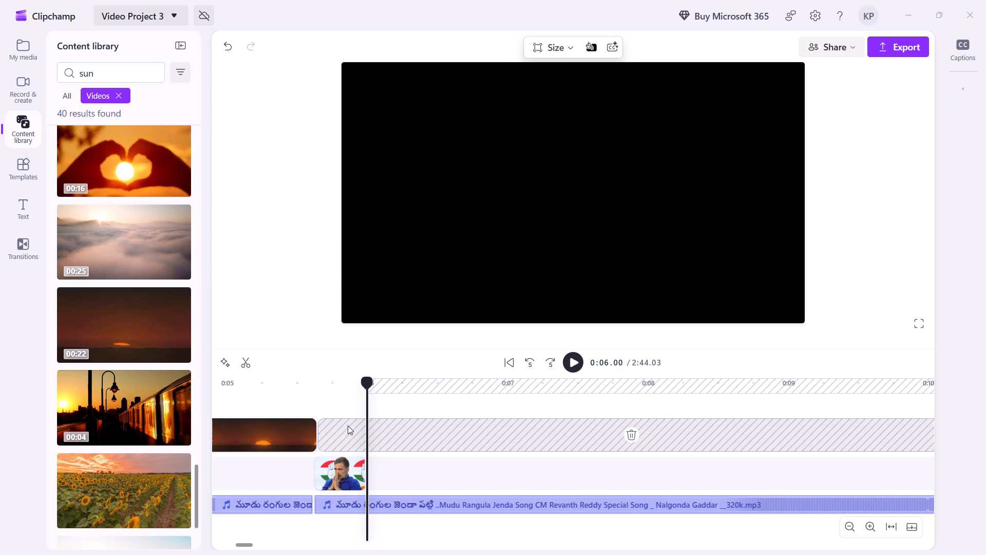
# Play the video from the start to review the shortened sunrise clip against the song.
pyautogui.click(516, 371)
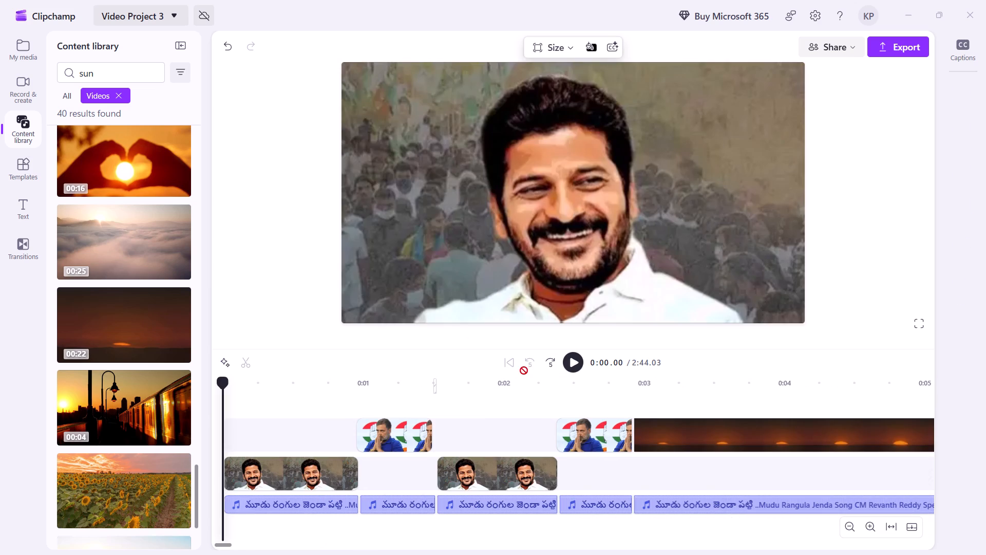
pyautogui.click(570, 368)
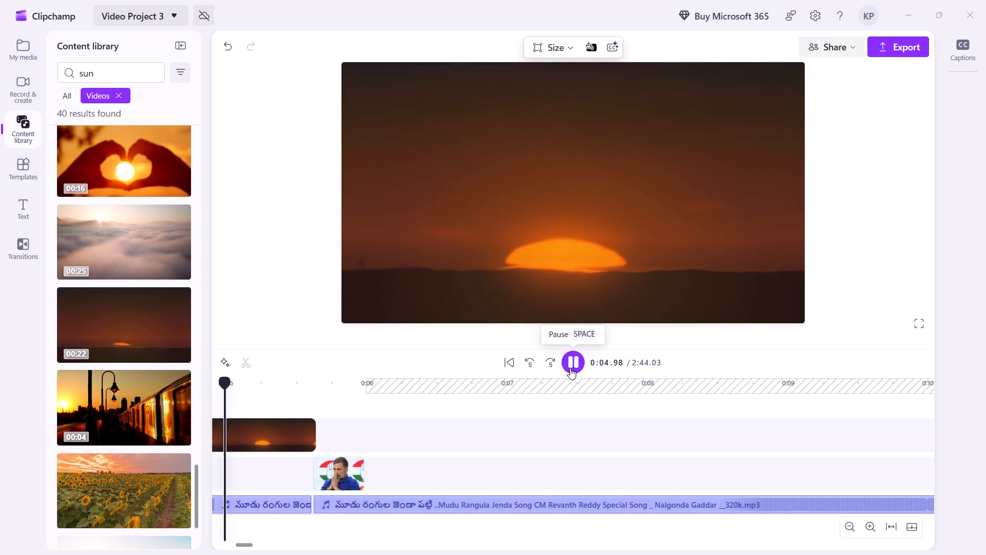
pyautogui.click(570, 368)
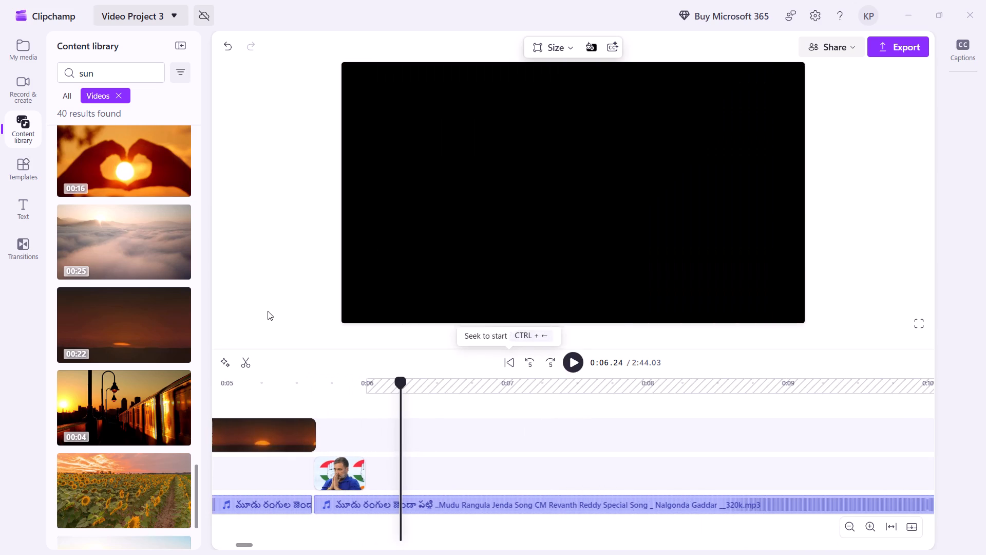
# Remove the Videos filter from the content library search for "sun".
pyautogui.click(125, 100)
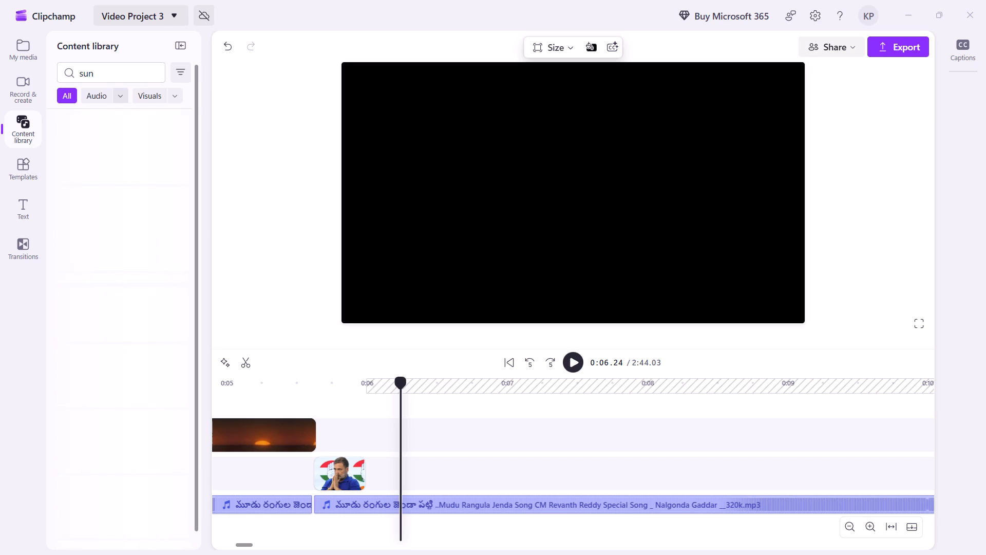
# Add OIP.webp from the imported media to the lower visual track, starting at about 0:06, right after the short OIP (1).webp clip.
pyautogui.click(18, 63)
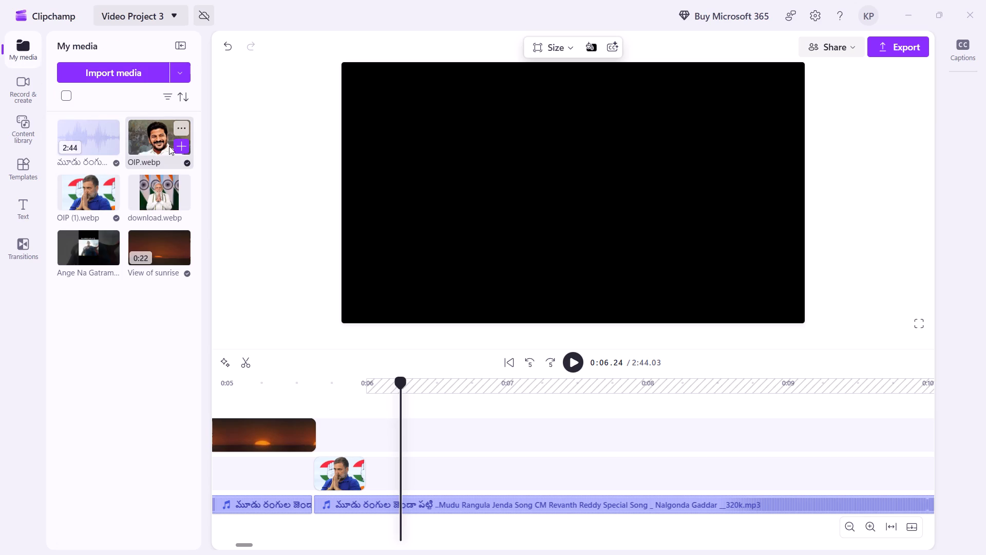
pyautogui.moveTo(167, 135); pyautogui.dragTo(183, 159)
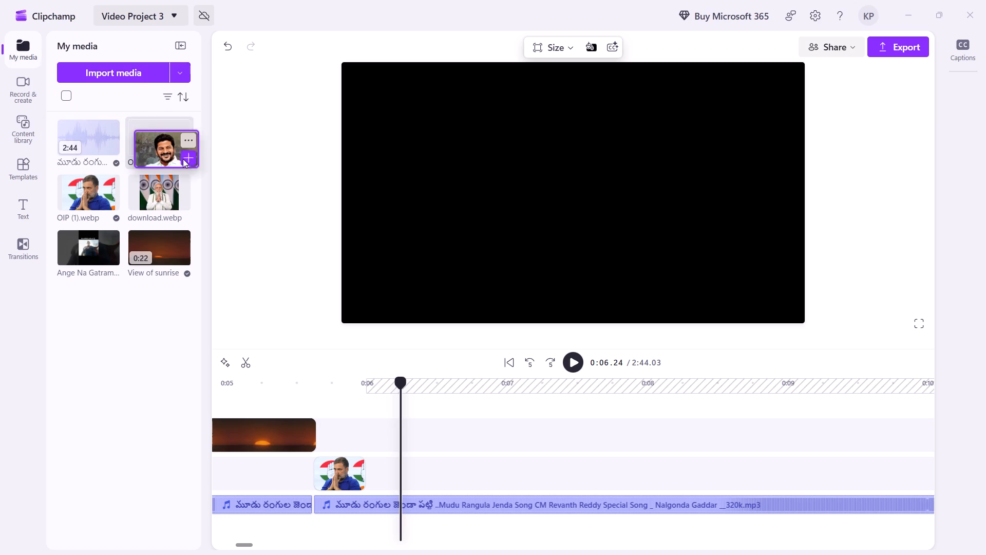
pyautogui.moveTo(183, 159); pyautogui.dragTo(407, 467)
pyautogui.click(407, 467)
# Move the short OIP (1).webp clip before 0:06 up to the upper visual track, directly after the sunrise clip.
pyautogui.moveTo(351, 472); pyautogui.dragTo(347, 438)
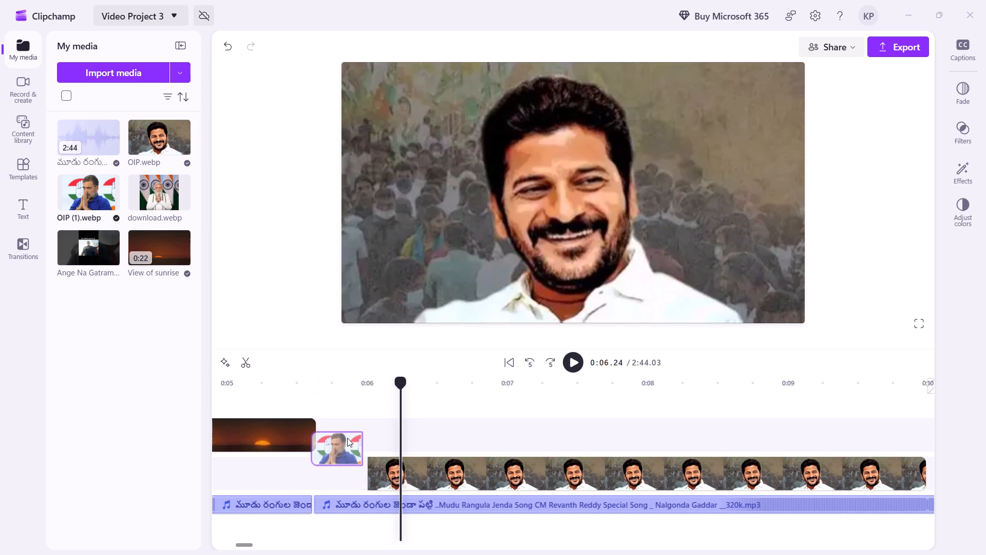
pyautogui.moveTo(347, 438); pyautogui.dragTo(347, 435)
# Play the video from the start to review the rearranged clips against the song, and return to the beginning.
pyautogui.click(506, 363)
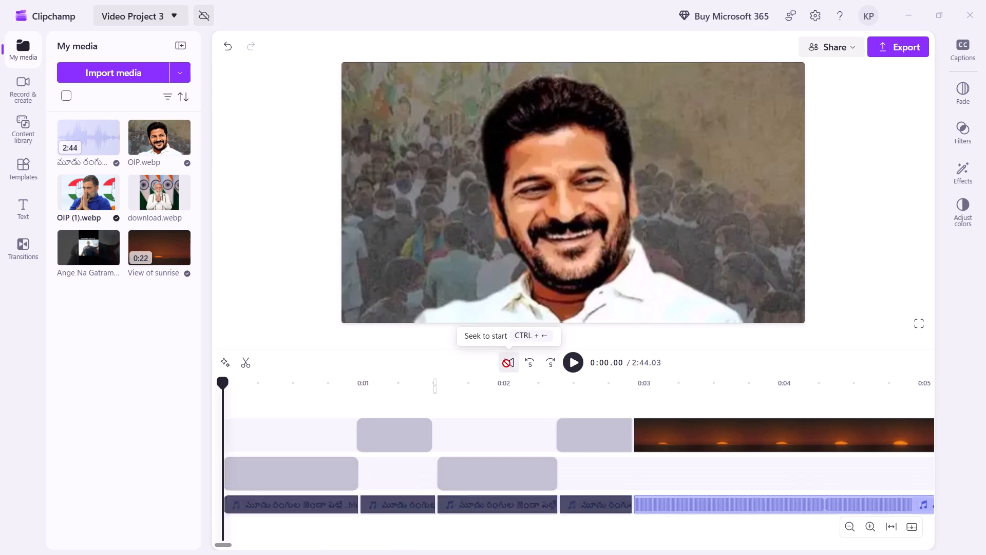
pyautogui.click(573, 360)
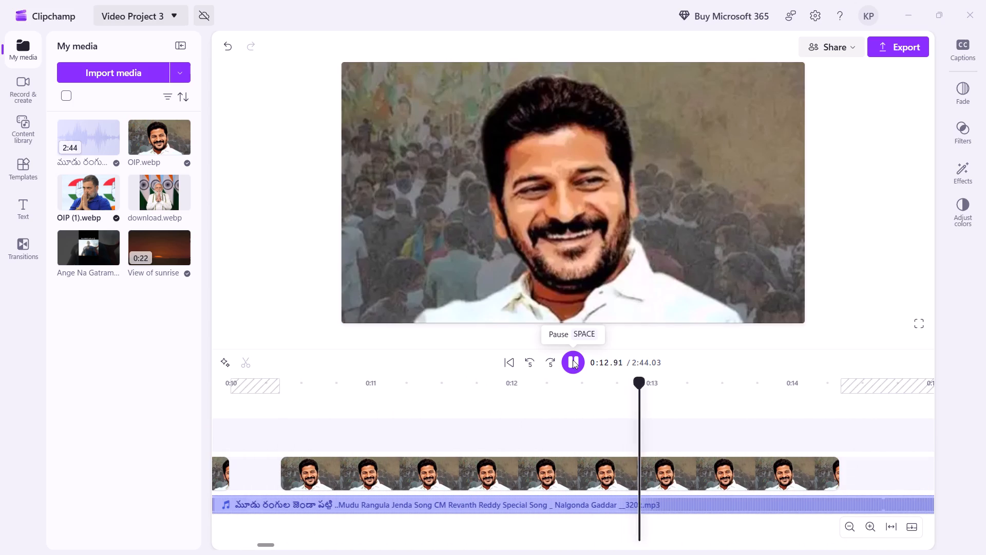
pyautogui.click(573, 360)
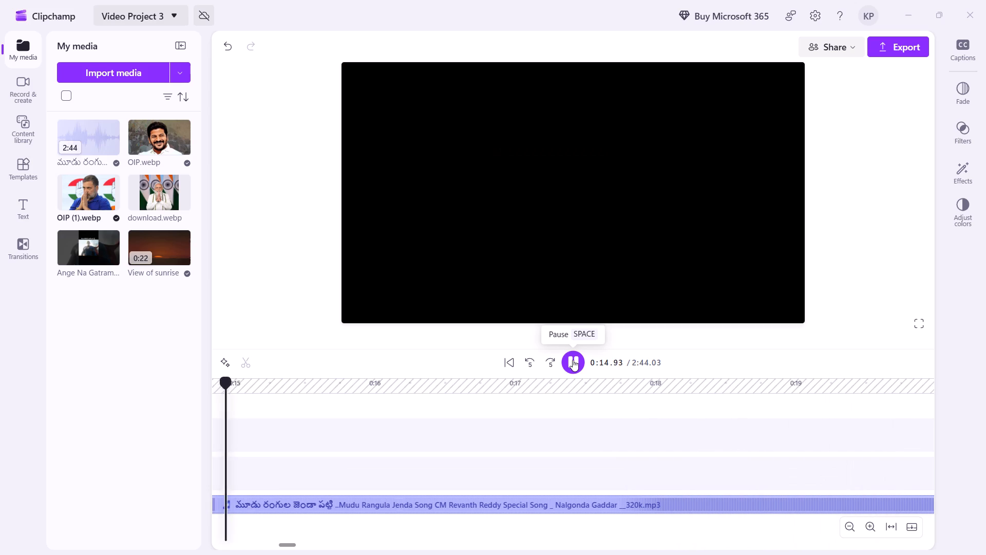
pyautogui.click(509, 363)
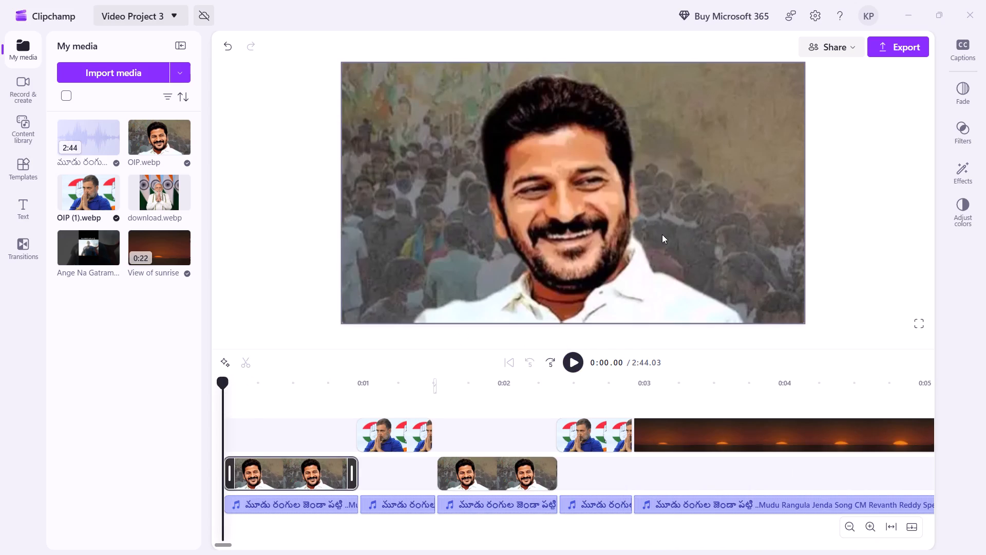